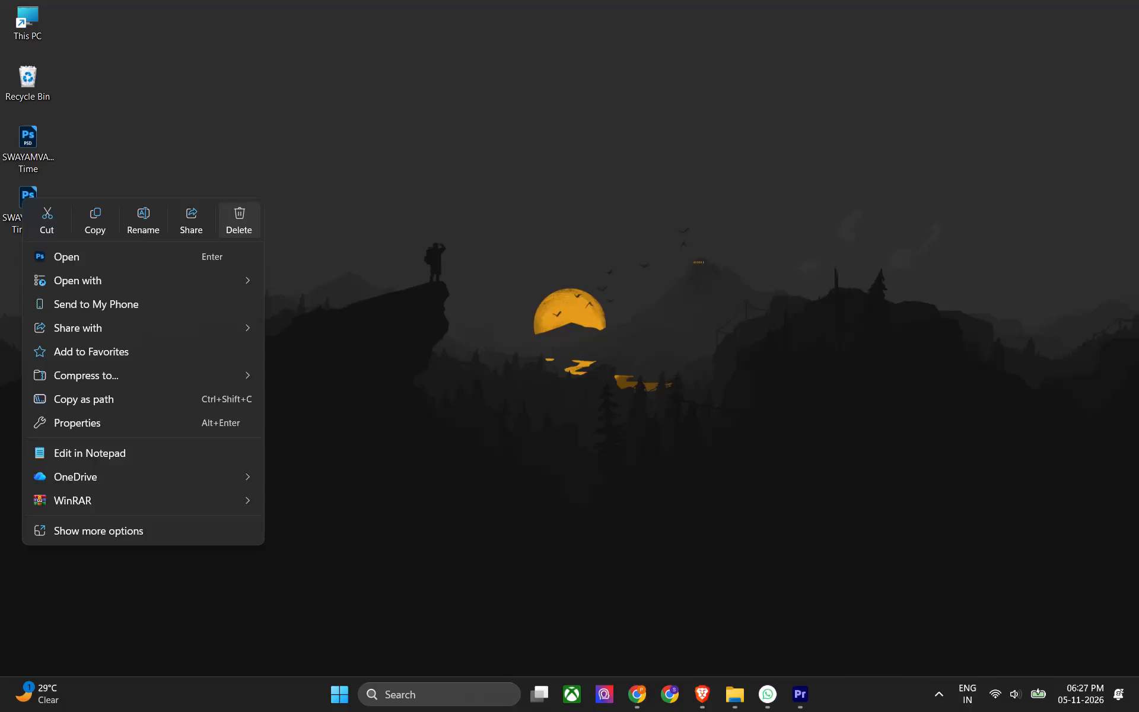
# Delete the second SWAYAMVAR Limited Time Photoshop file from the desktop.
pyautogui.click(232, 212)
# Open the desktop's SWAYAMVAR_Reel_Limited Time PSD in Photoshop to review the festive offers design, and close Photoshop.
pyautogui.click(24, 146)
pyautogui.press('Return')
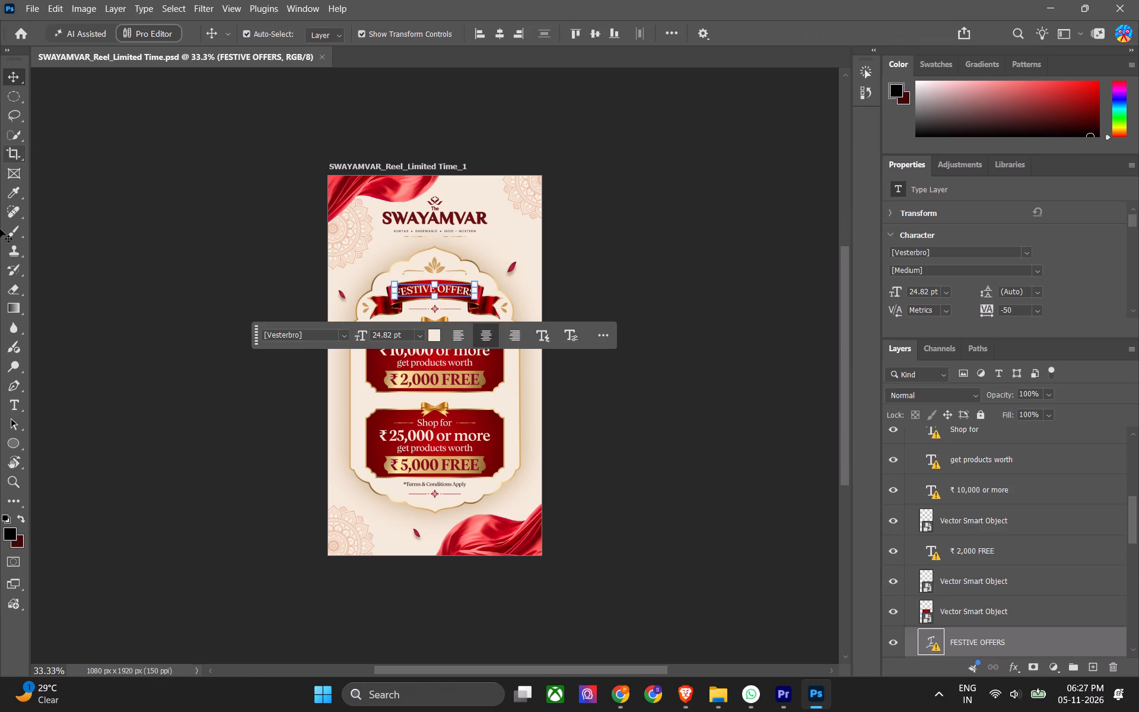
pyautogui.click(187, 529)
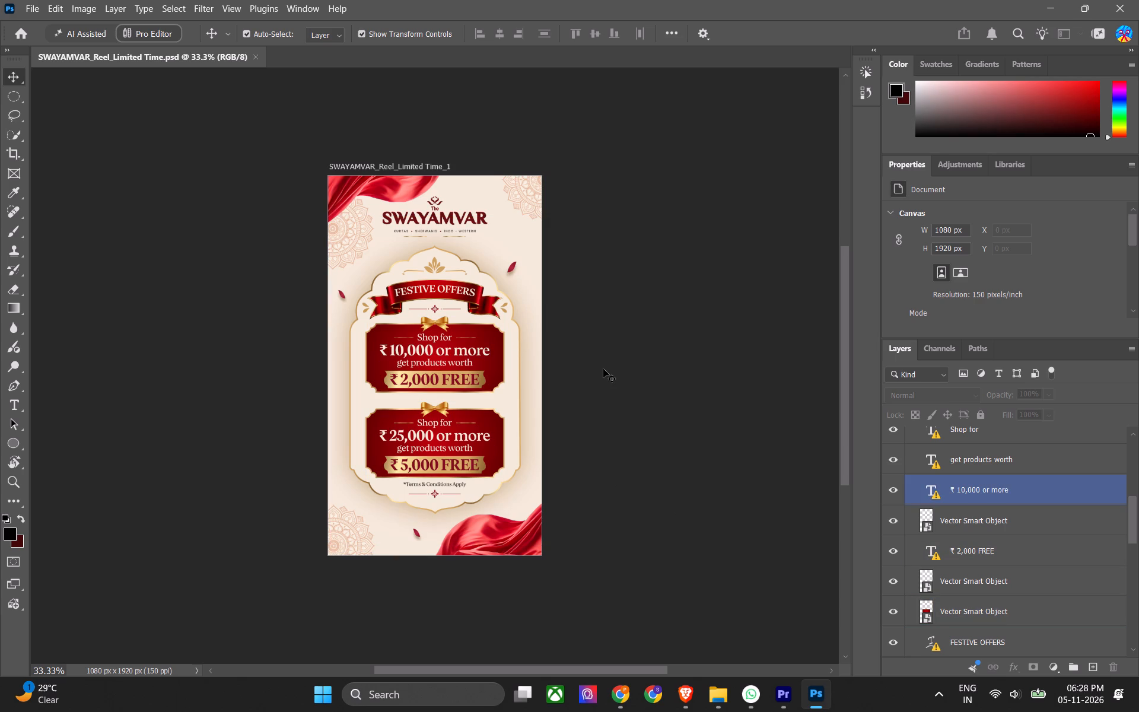
pyautogui.click(1138, 0)
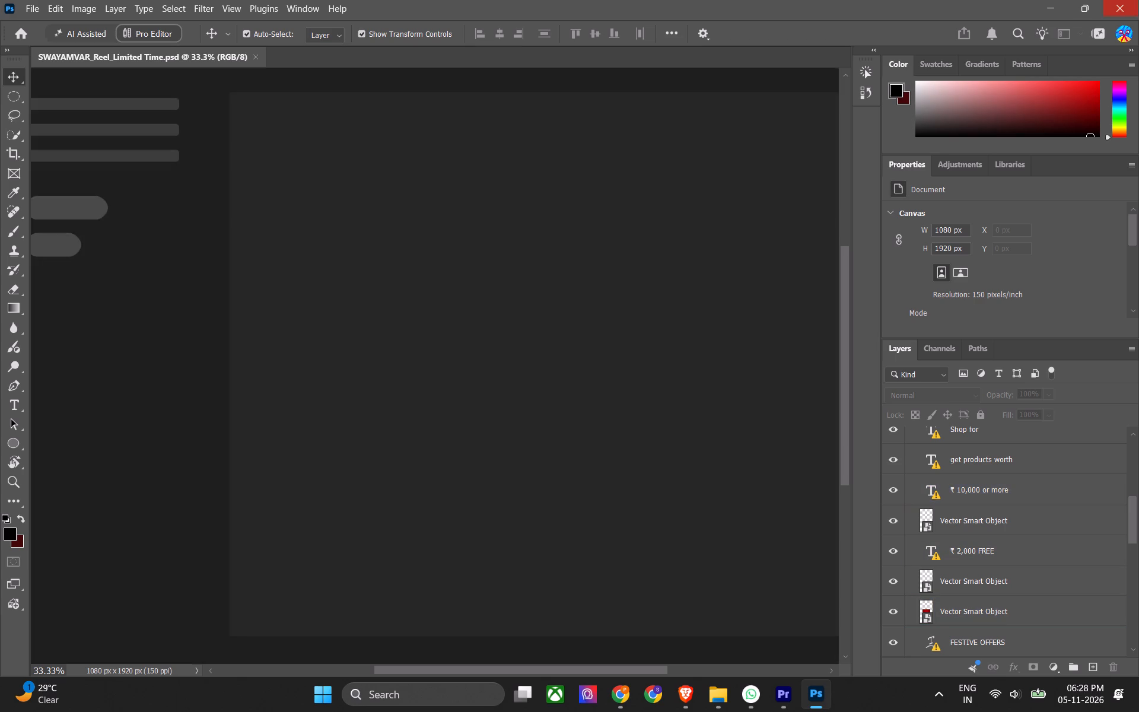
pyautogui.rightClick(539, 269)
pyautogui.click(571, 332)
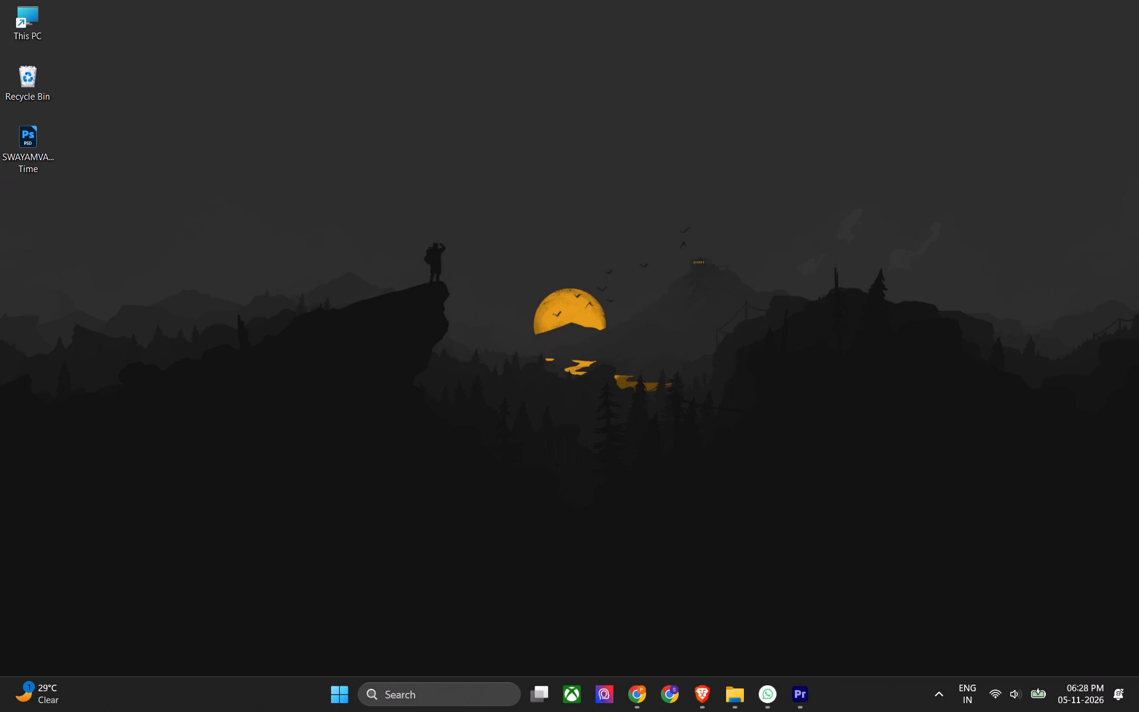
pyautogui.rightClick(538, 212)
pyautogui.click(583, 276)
# Switch to Premiere, save the Vlog 2 project and close the program.
pyautogui.click(797, 692)
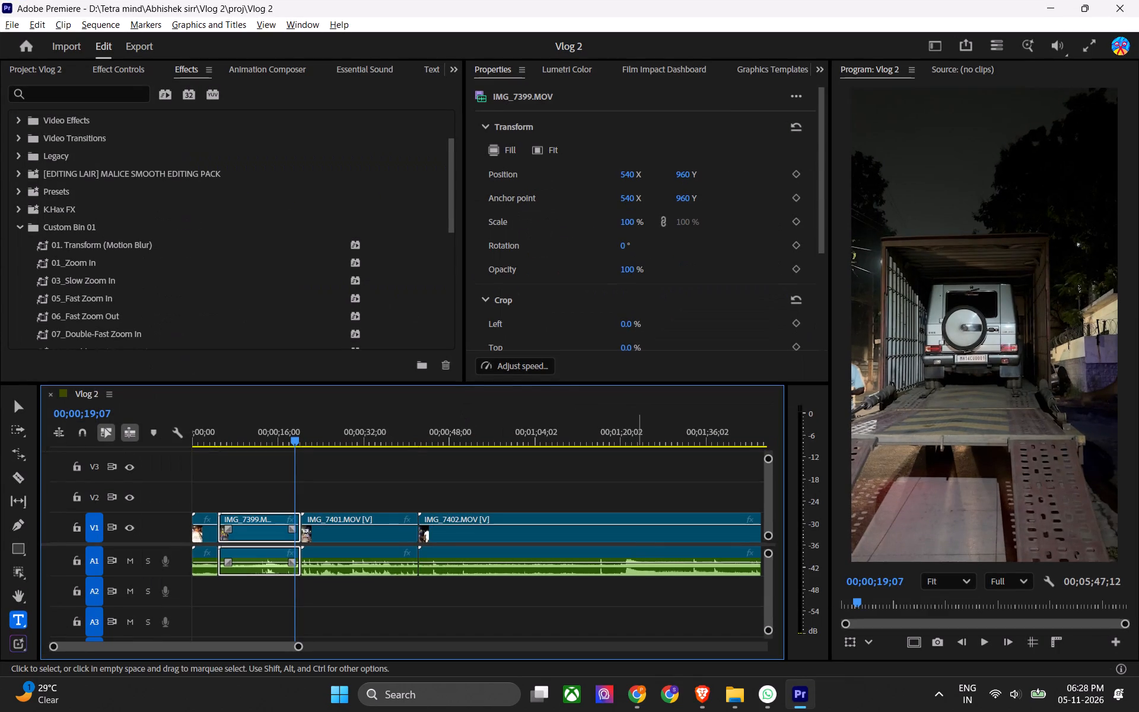
pyautogui.click(637, 451)
pyautogui.hotkey('ctrl', 's')
pyautogui.click(1138, 0)
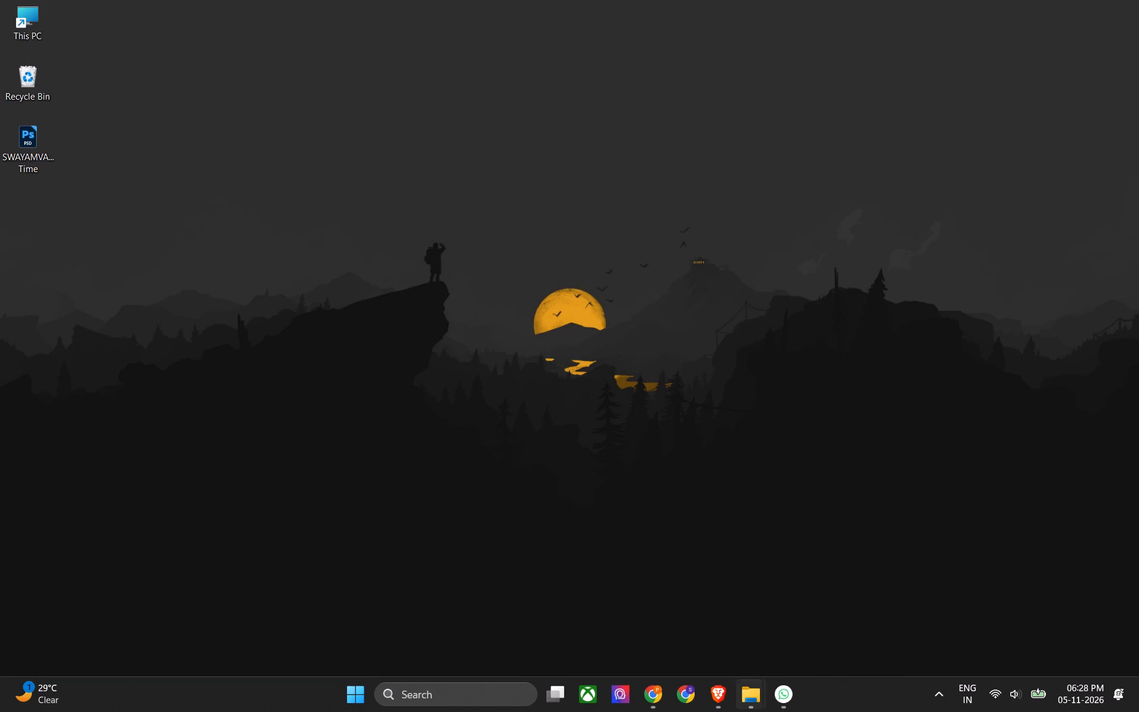
# Switch to File Explorer and open the Swayamvar folder inside Tetra mind on drive D.
pyautogui.click(748, 699)
pyautogui.click(882, 573)
pyautogui.click(771, 599)
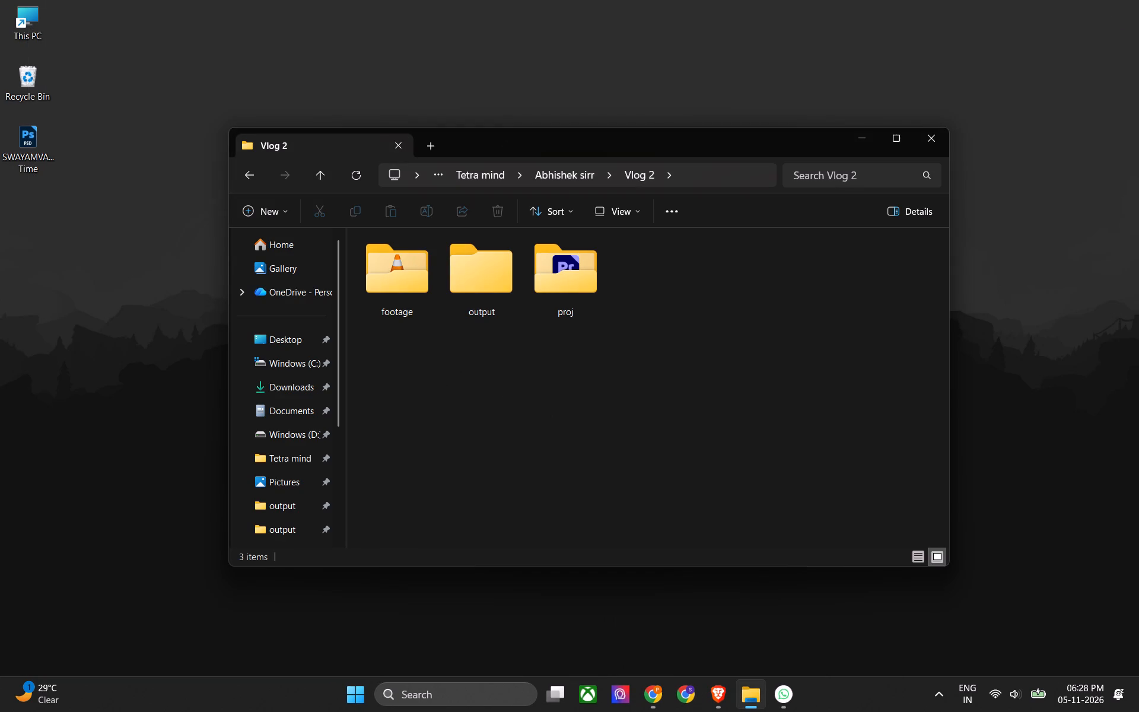
pyautogui.click(288, 424)
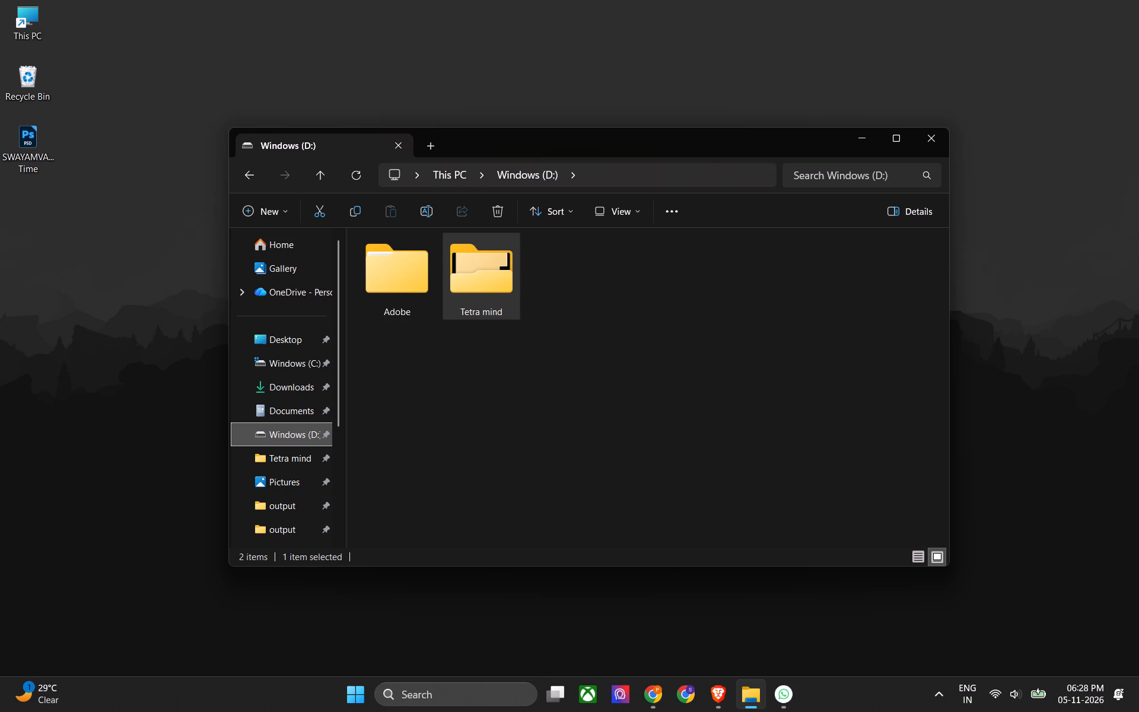
pyautogui.click(409, 360)
pyautogui.doubleClick(485, 291)
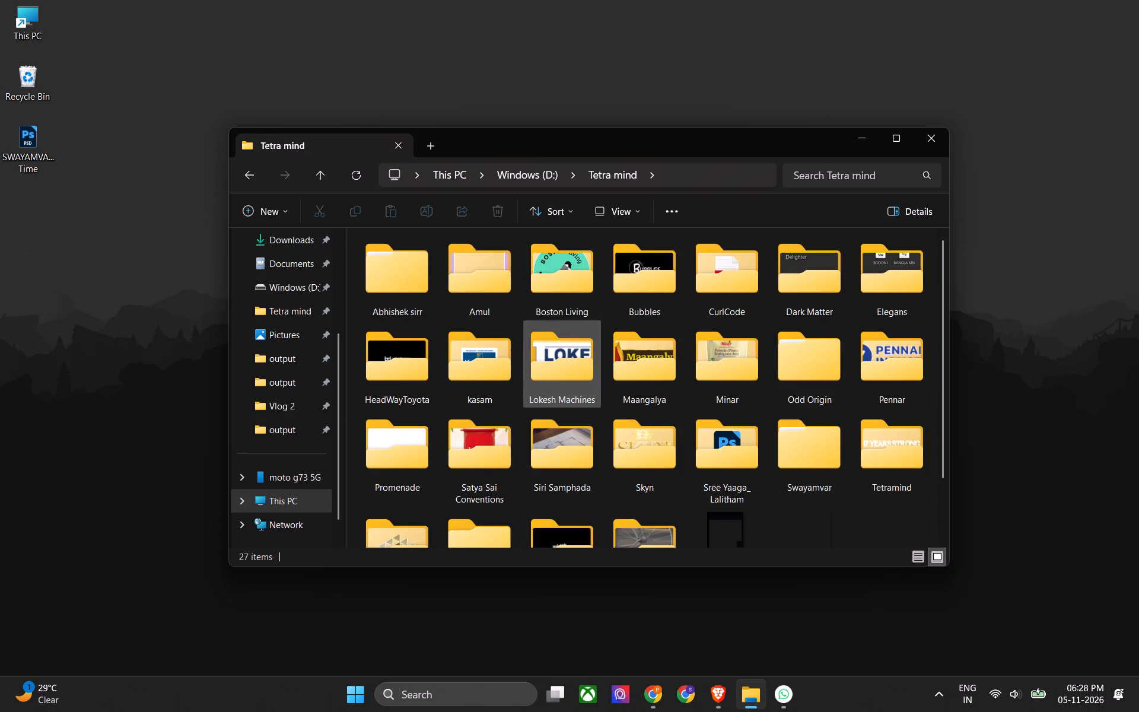
pyautogui.doubleClick(803, 457)
pyautogui.click(621, 435)
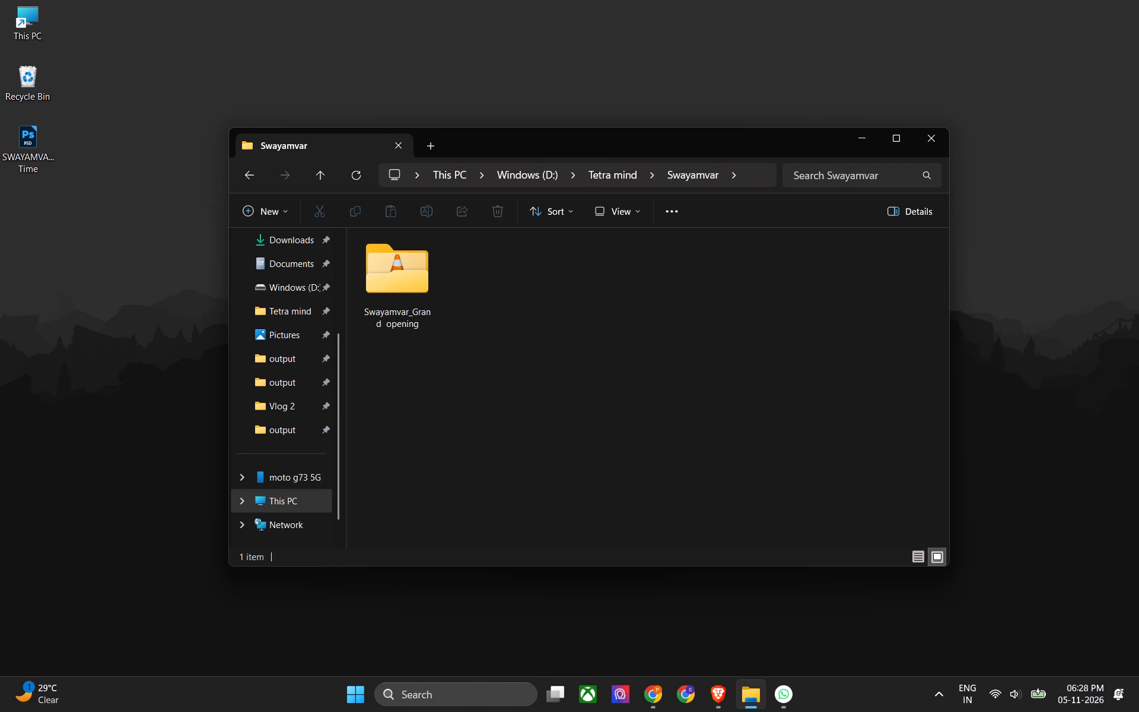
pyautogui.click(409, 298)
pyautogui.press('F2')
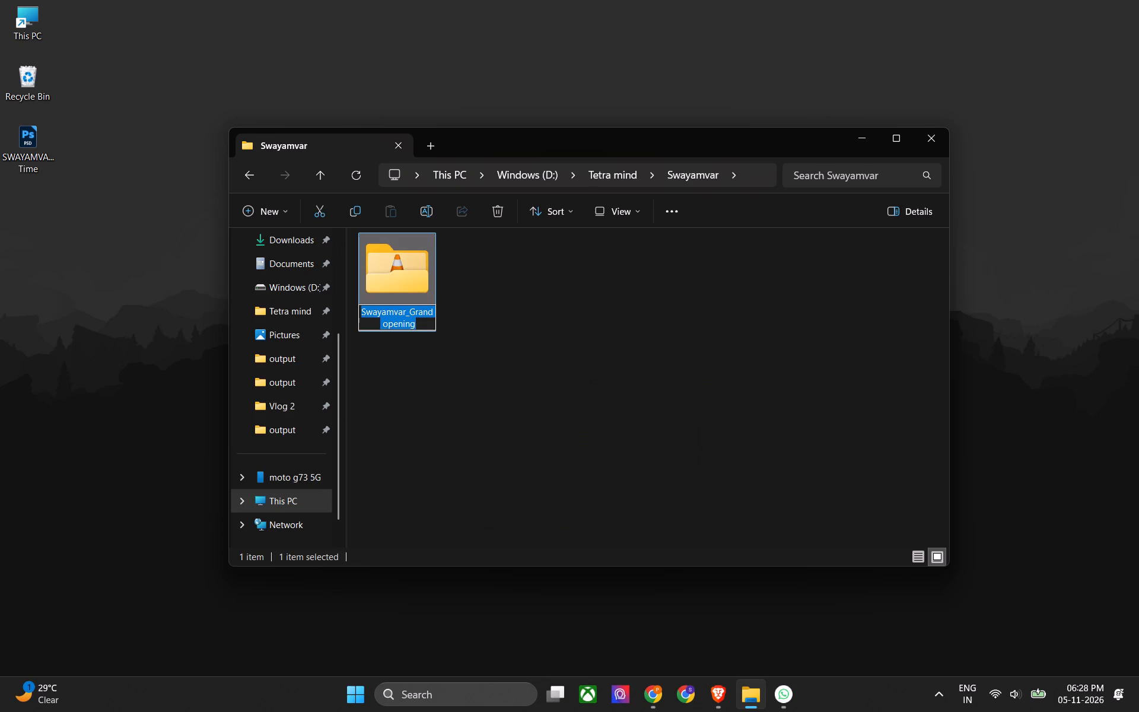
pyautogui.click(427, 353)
# Create a folder named SWAYAMVAR_Limited Time inside Swayamvar, reusing the desktop PSD's copied name without the "Reel_" part.
pyautogui.click(10, 147)
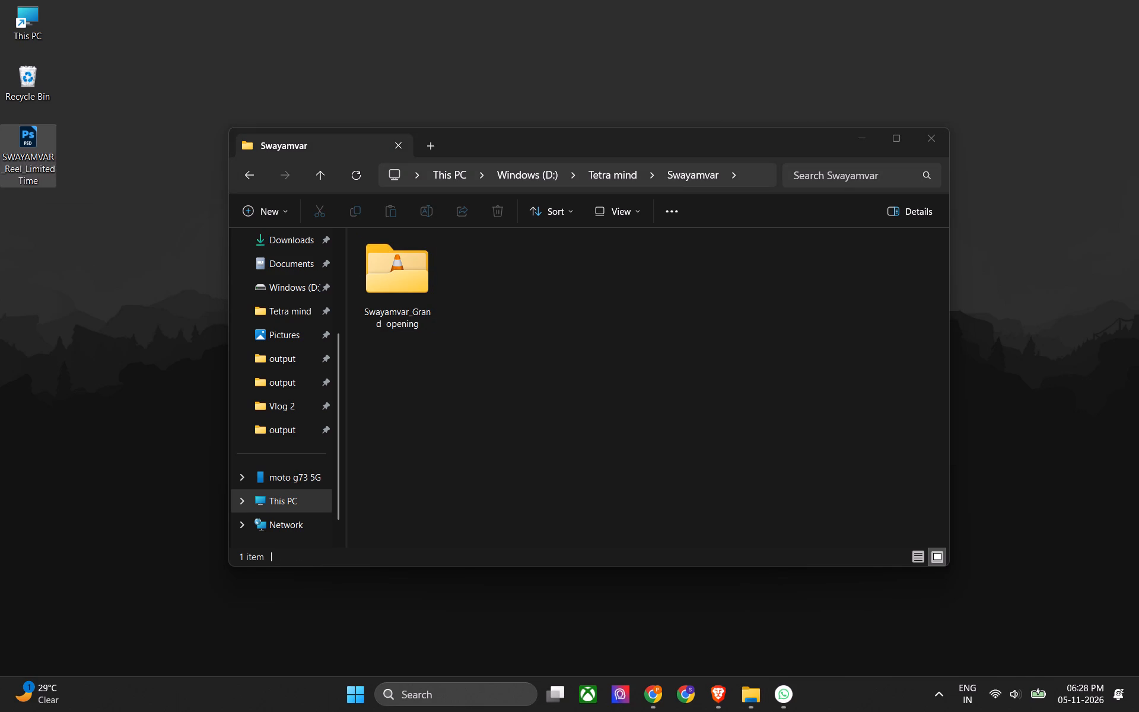
pyautogui.click(15, 141)
pyautogui.press('F2')
pyautogui.hotkey('ctrl', 'c')
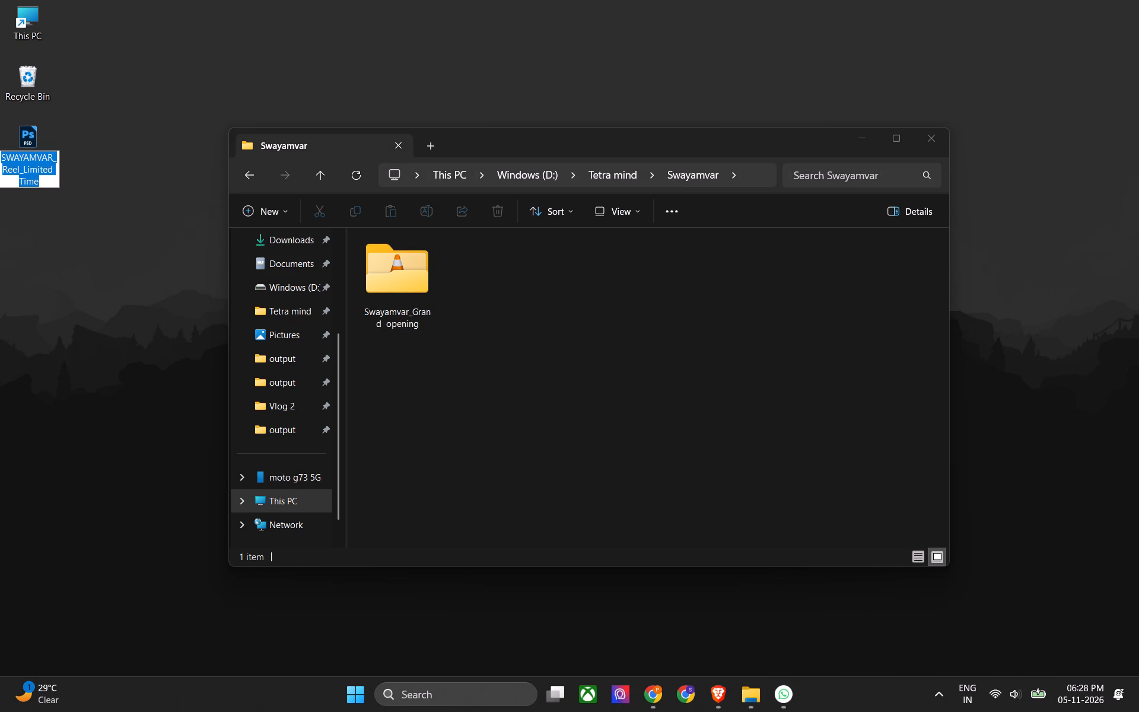
pyautogui.click(414, 380)
pyautogui.hotkey('ctrl', 'shift', 'n')
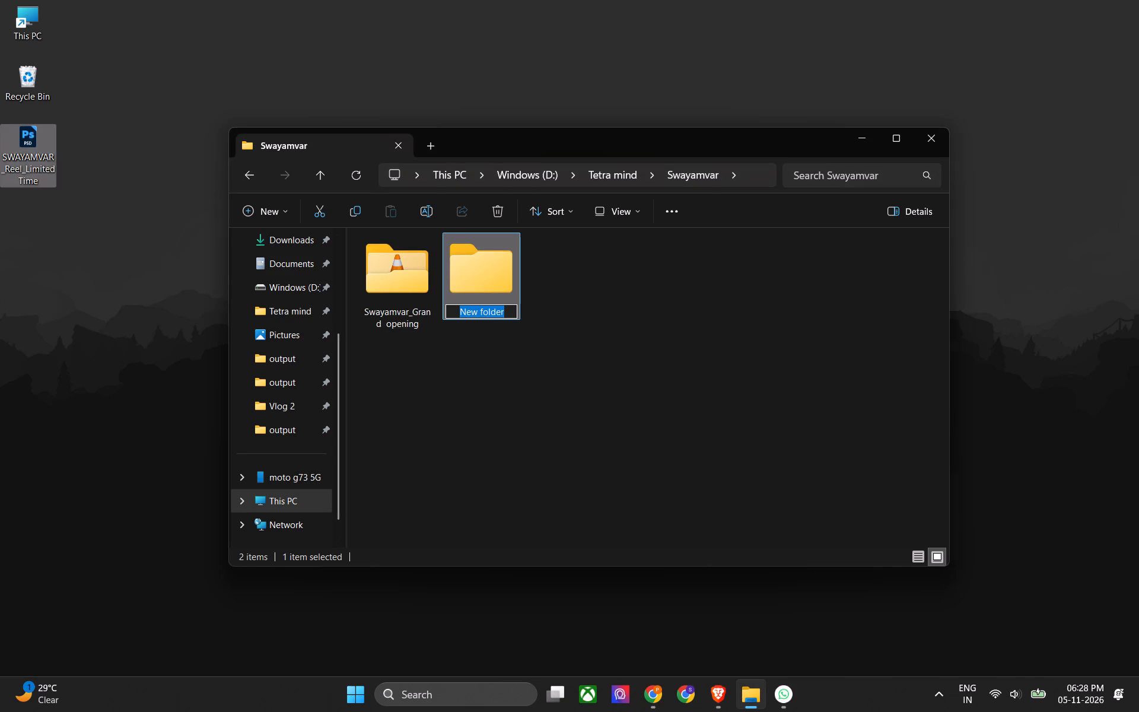
pyautogui.hotkey('ctrl', 'v')
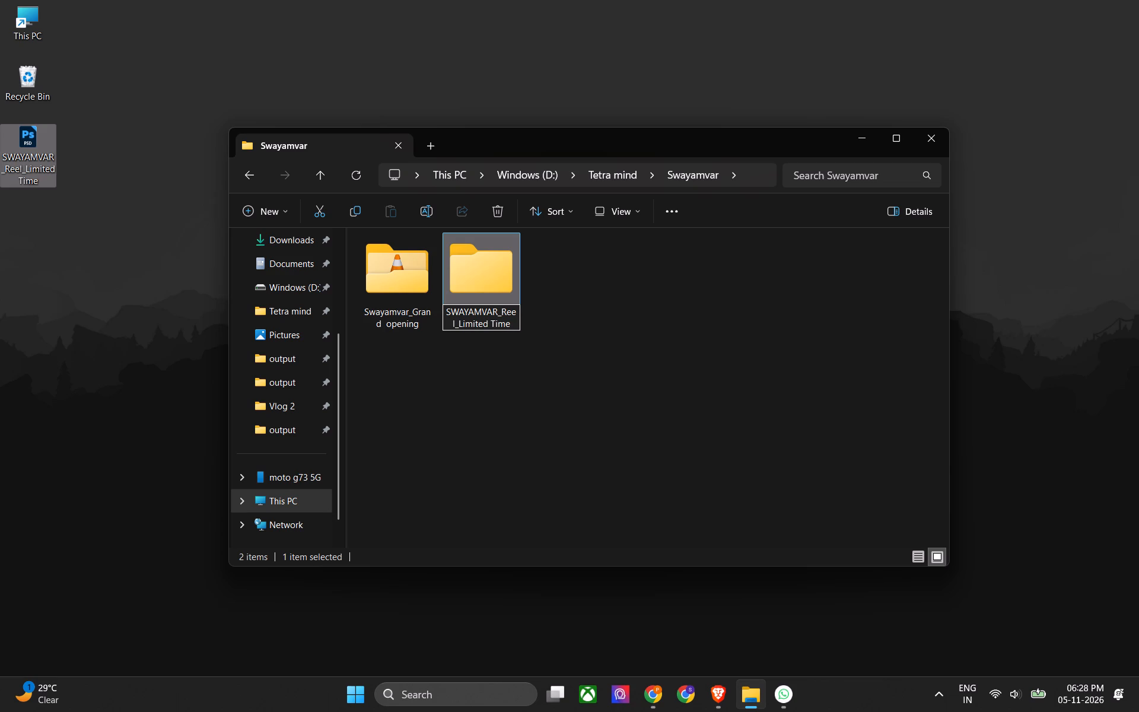
pyautogui.click(457, 324)
pyautogui.press('BackSpace')
pyautogui.press('BackSpace')
pyautogui.press('BackSpace')
pyautogui.press('BackSpace')
pyautogui.press('BackSpace')
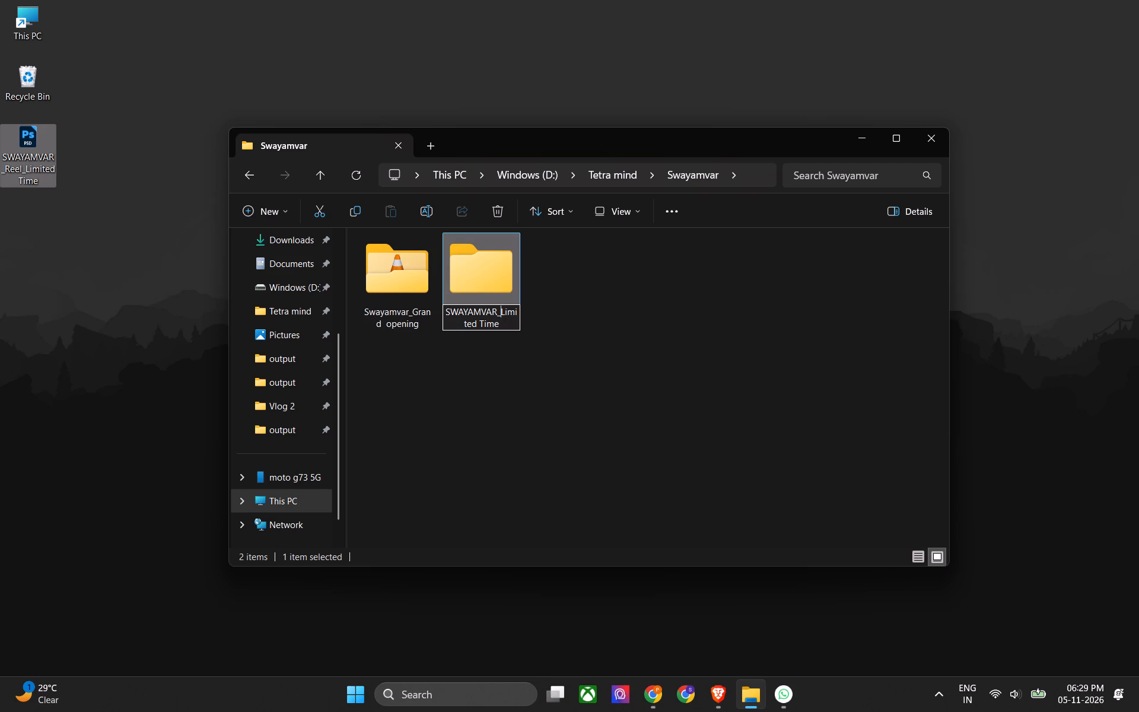
pyautogui.press('Return')
pyautogui.click(484, 373)
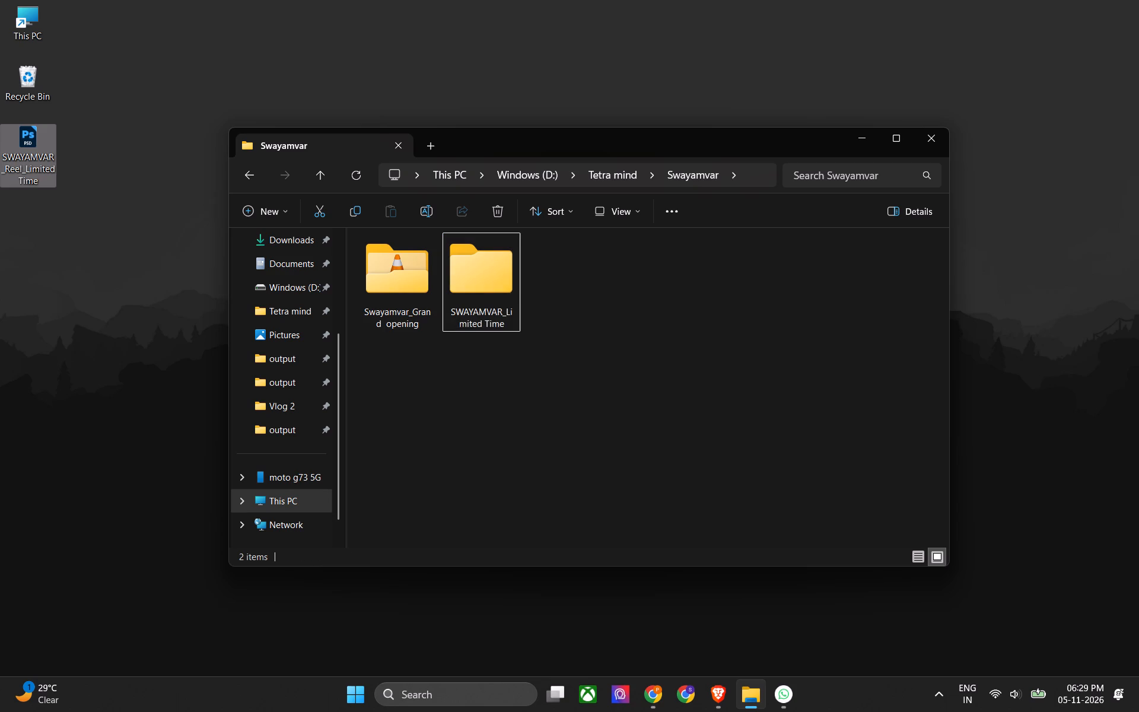
# Create a subfolder named footage inside the SWAYAMVAR_Limited Time folder.
pyautogui.doubleClick(486, 295)
pyautogui.click(464, 360)
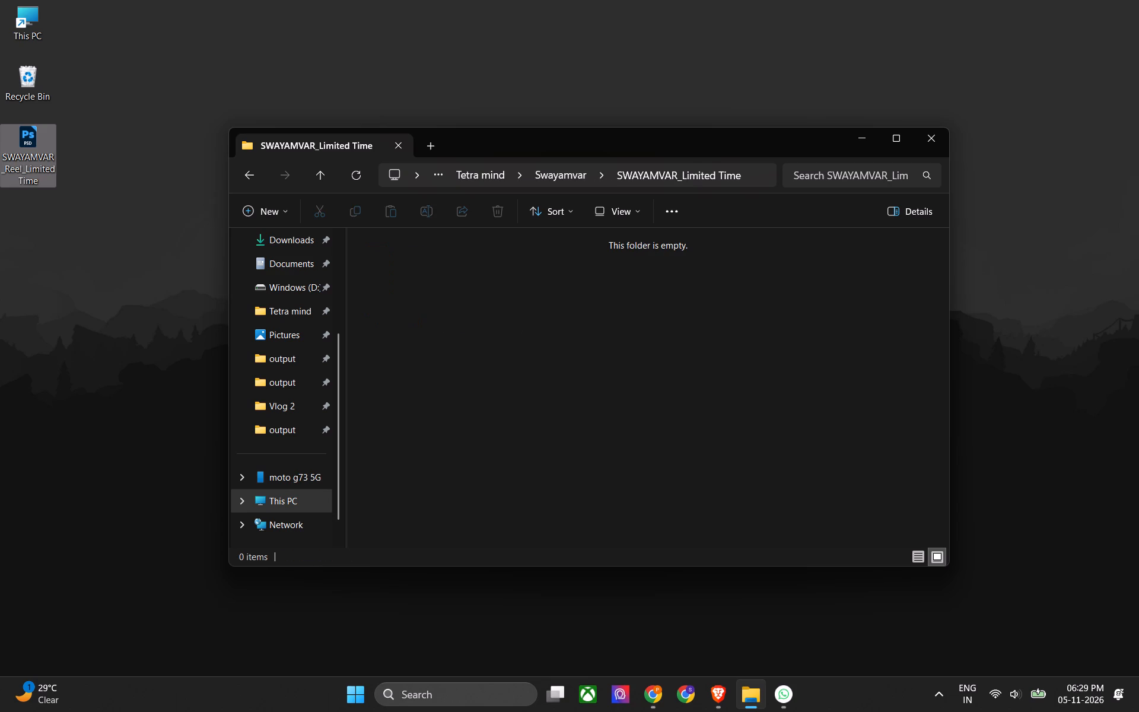
pyautogui.hotkey('ctrl', 'shift', 'n')
pyautogui.write('footage')
pyautogui.press('Return')
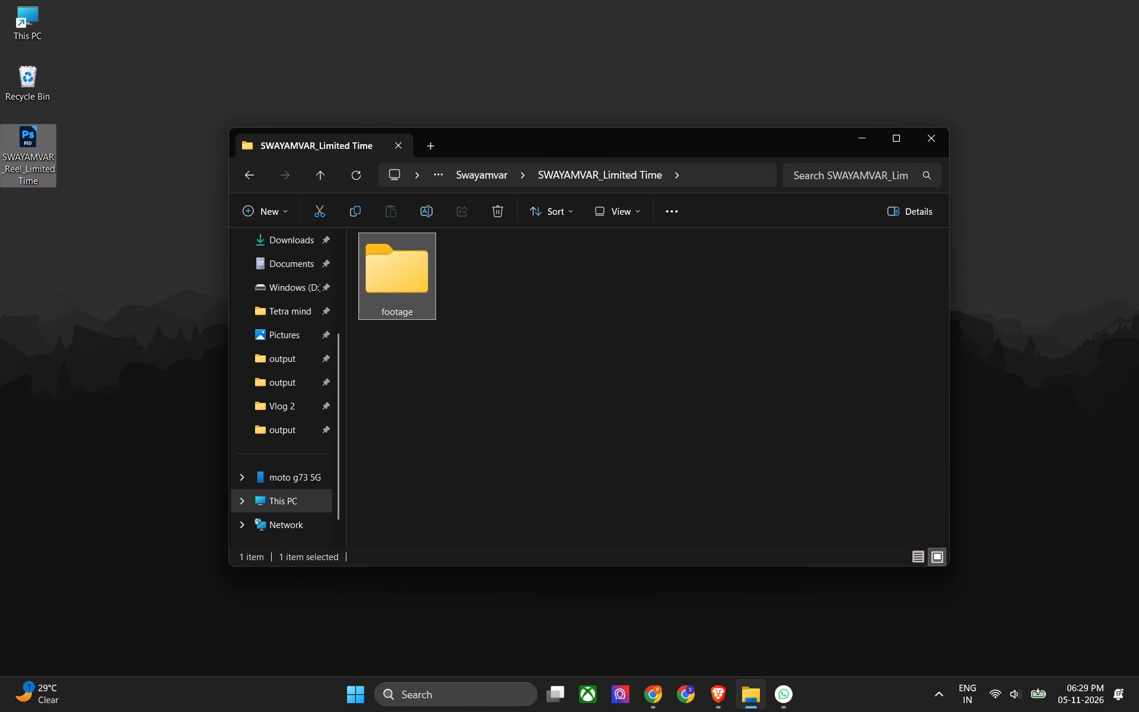
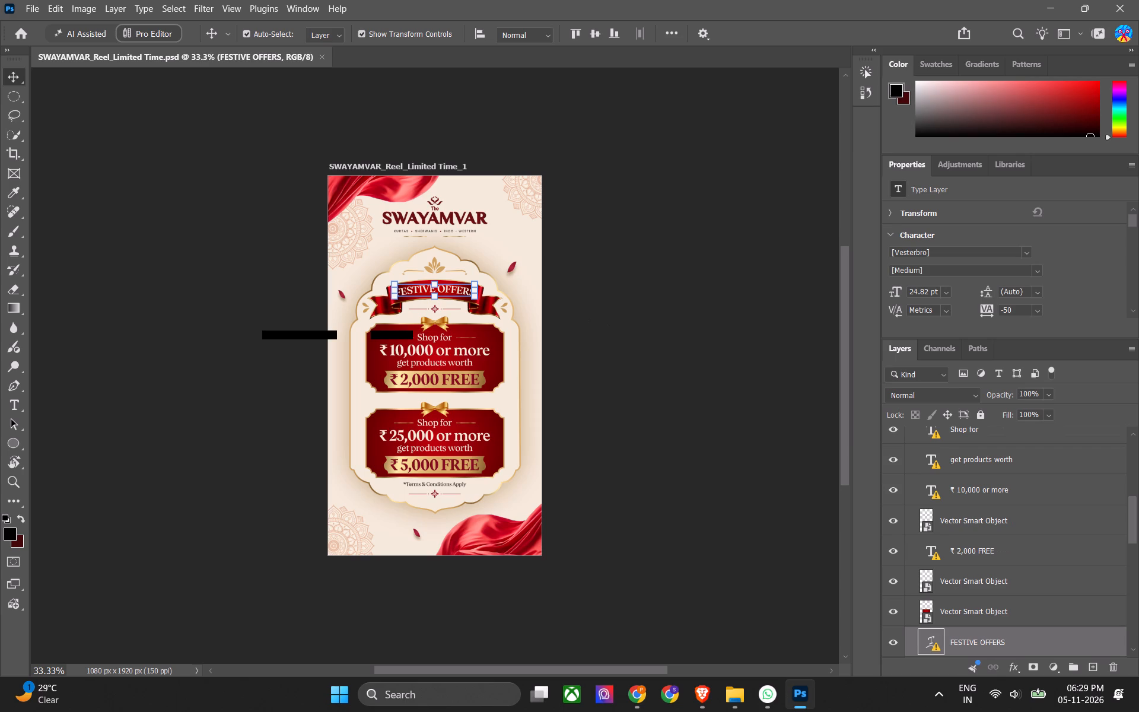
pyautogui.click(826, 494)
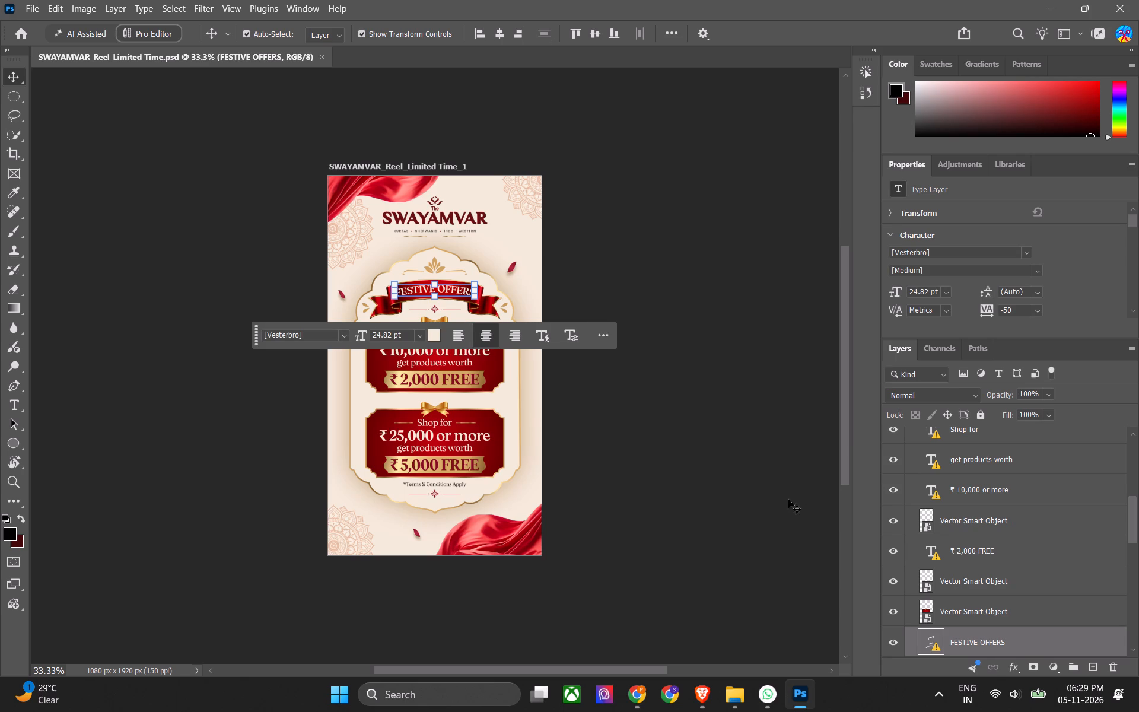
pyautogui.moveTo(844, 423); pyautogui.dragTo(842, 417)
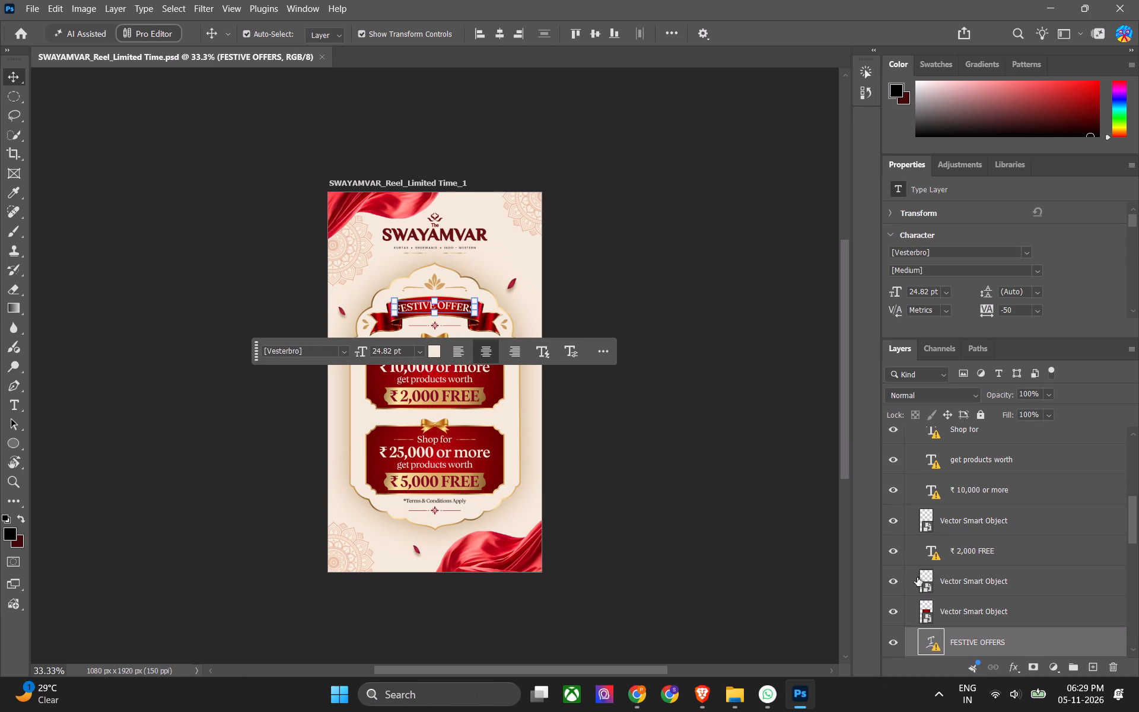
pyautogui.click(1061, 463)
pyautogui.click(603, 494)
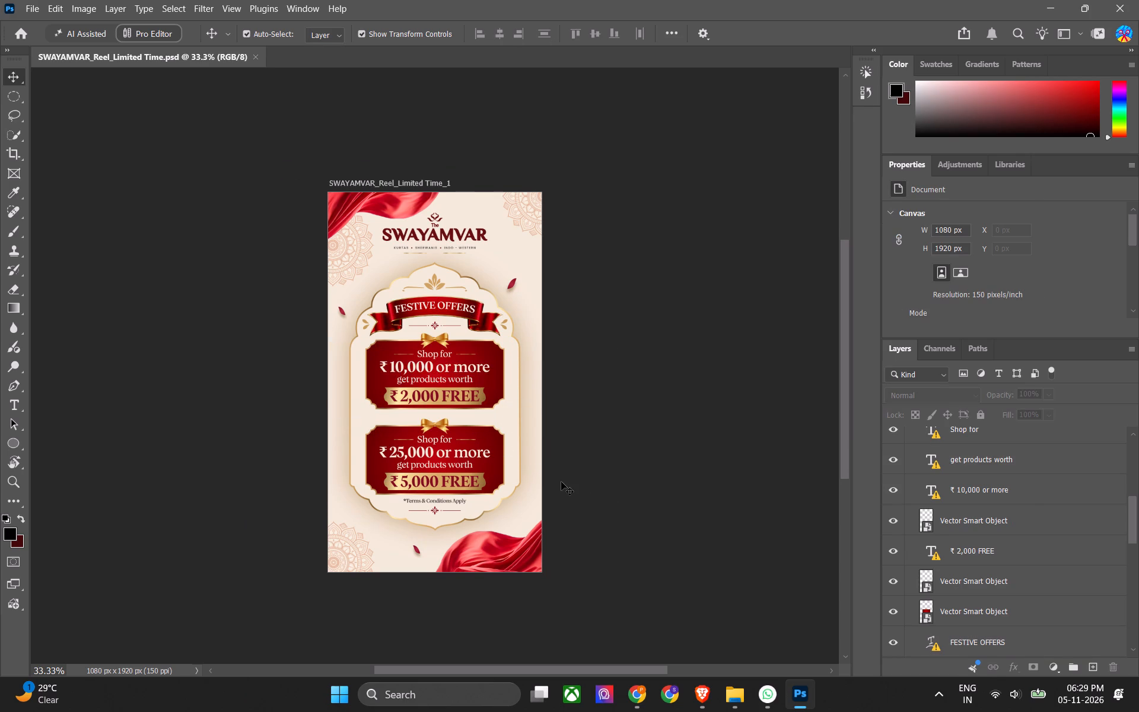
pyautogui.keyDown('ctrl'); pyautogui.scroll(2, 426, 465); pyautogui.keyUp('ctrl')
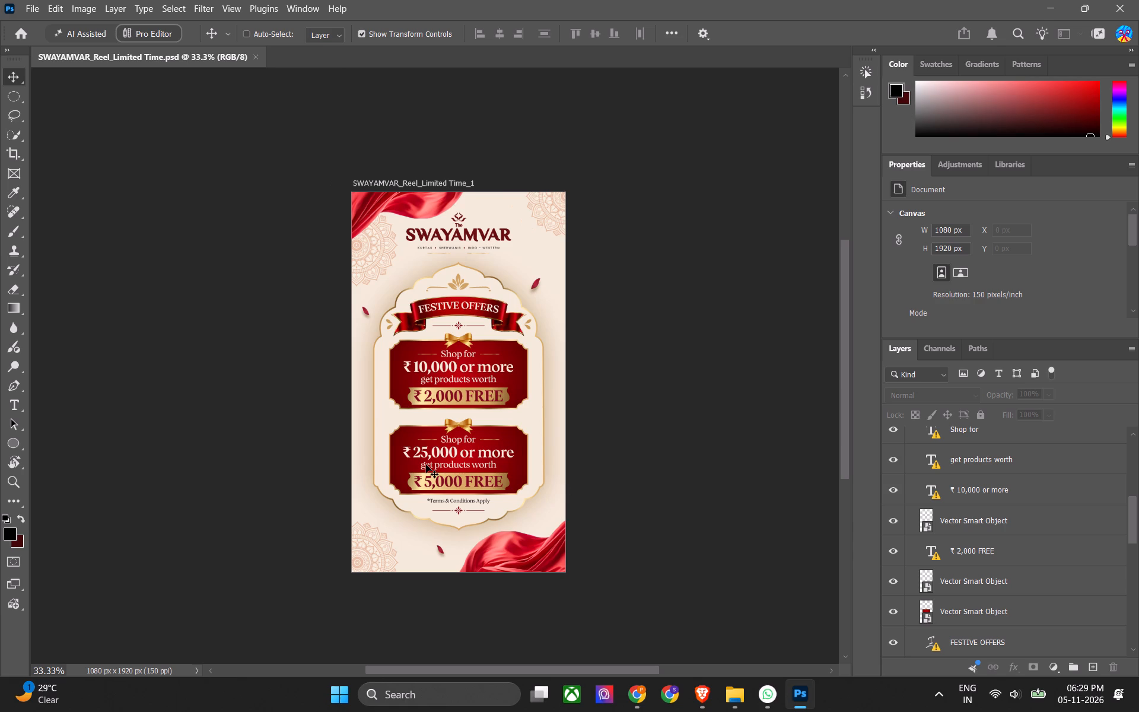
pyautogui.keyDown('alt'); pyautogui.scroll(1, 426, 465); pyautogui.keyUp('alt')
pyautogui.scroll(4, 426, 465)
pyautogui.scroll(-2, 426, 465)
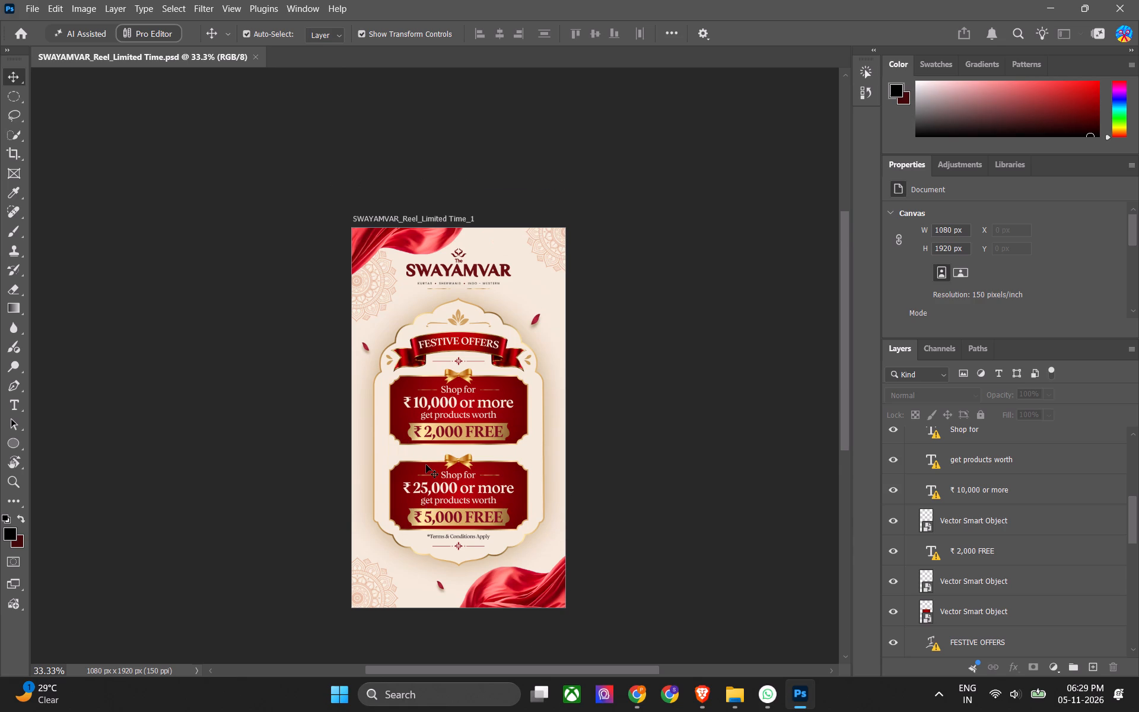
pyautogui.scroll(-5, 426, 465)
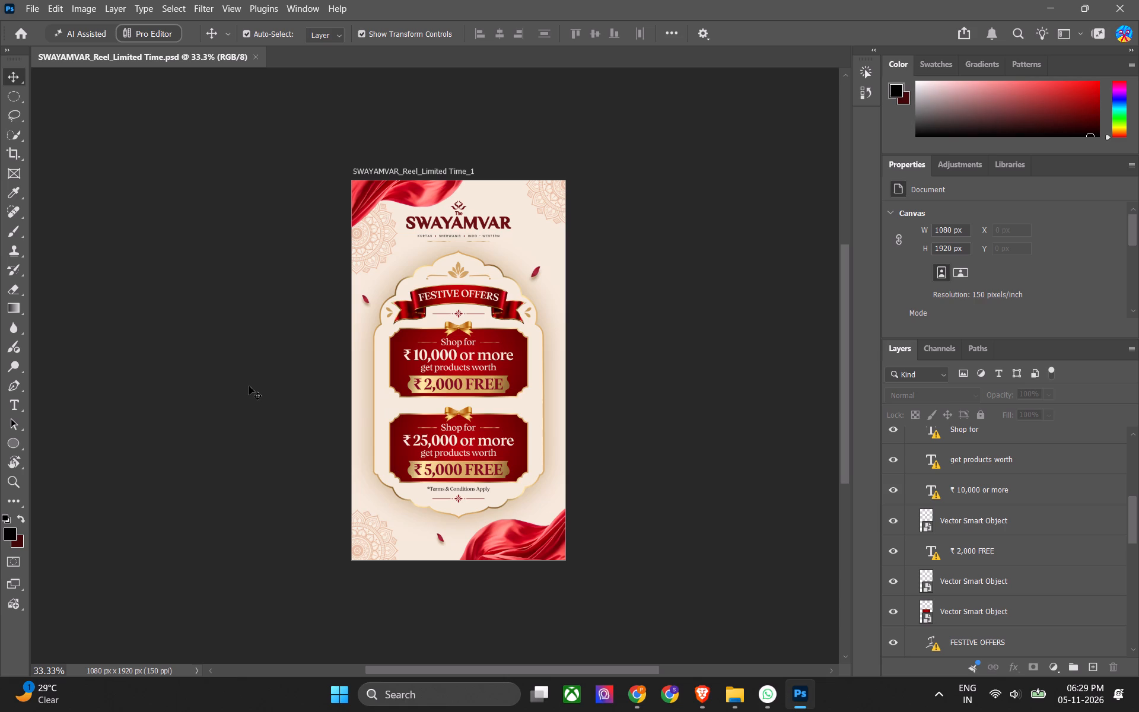
# Save a copy of the design to the Desktop as PNG, named SWAYAMVAR_Reel_Limited Time copy, with the large file size option.
pyautogui.hotkey('ctrl', 'shift', 's')
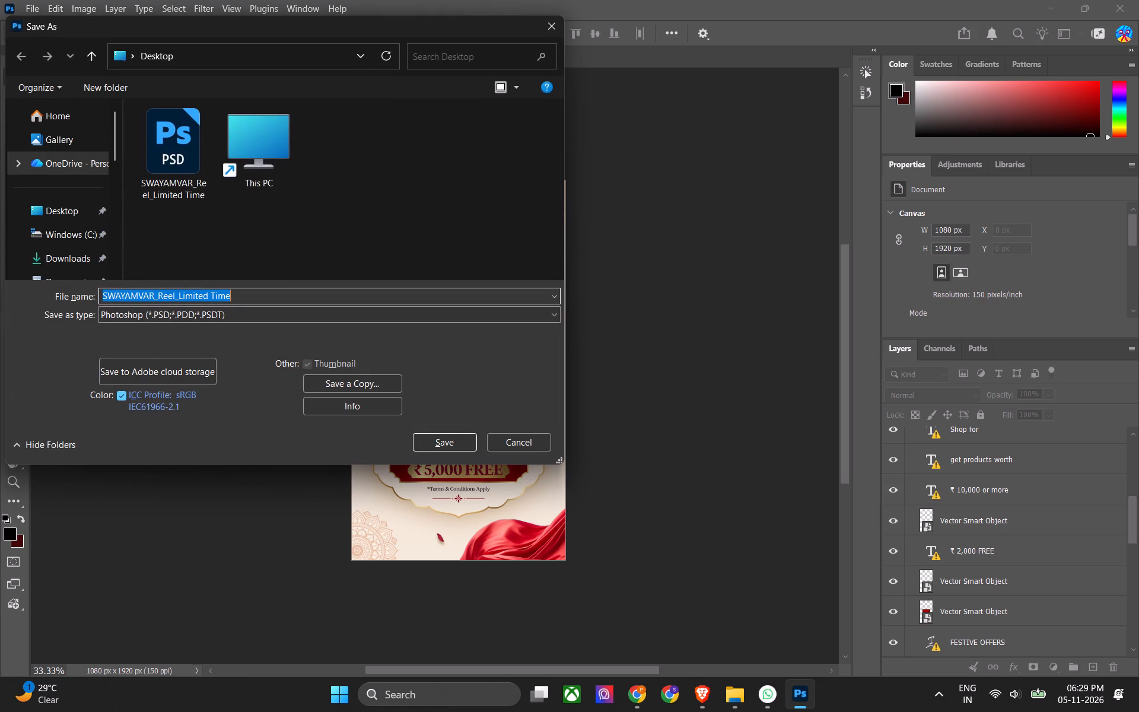
pyautogui.click(335, 377)
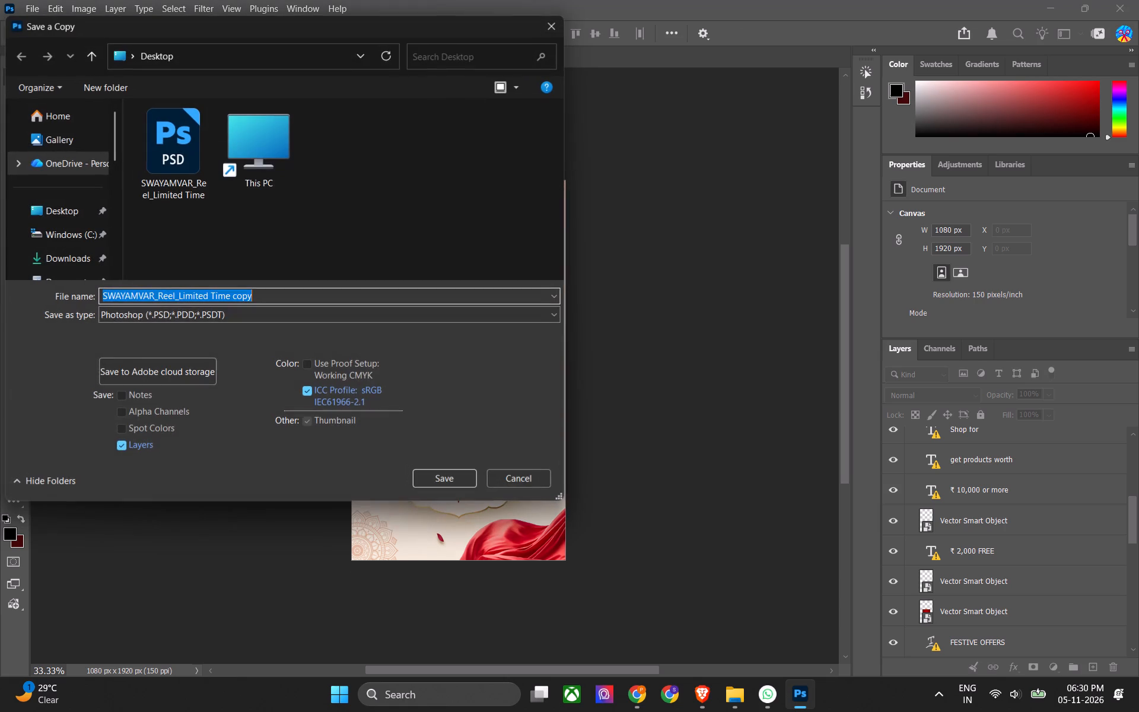
pyautogui.click(284, 325)
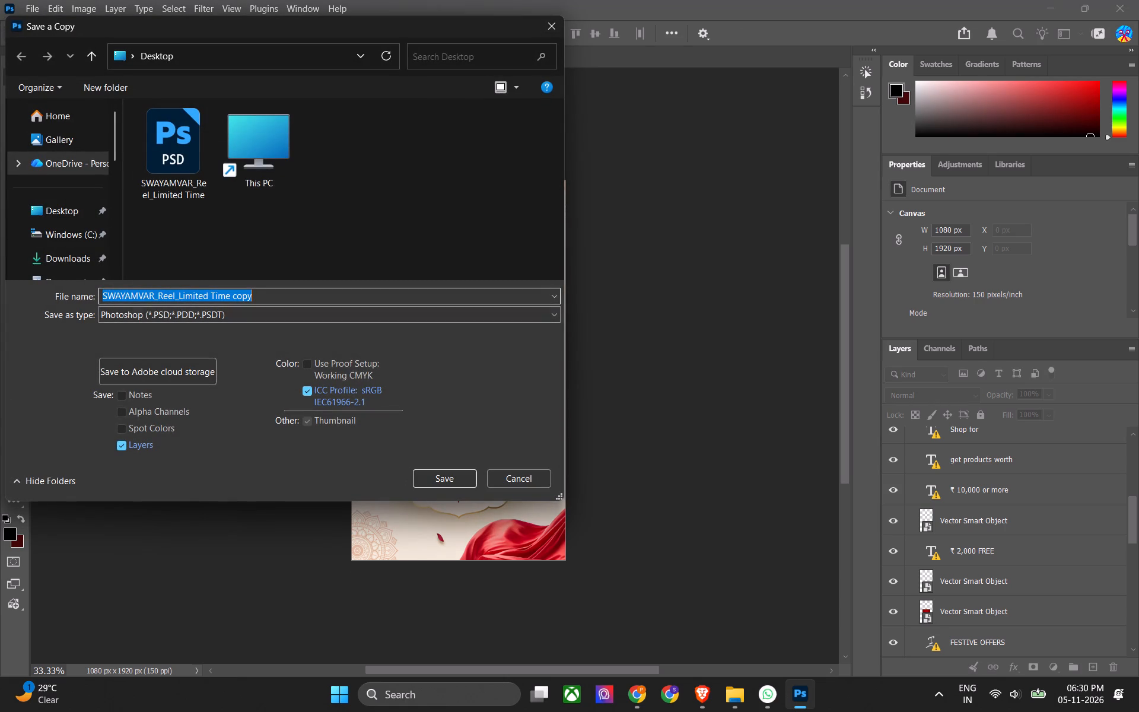
pyautogui.click(291, 319)
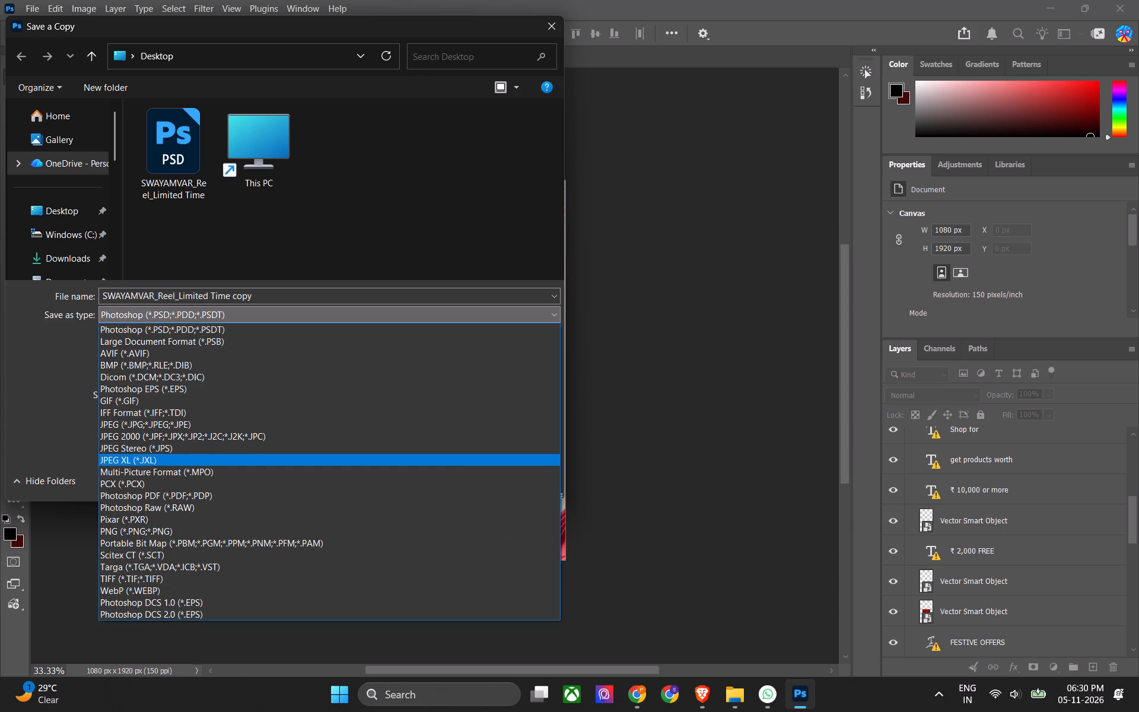
pyautogui.click(202, 532)
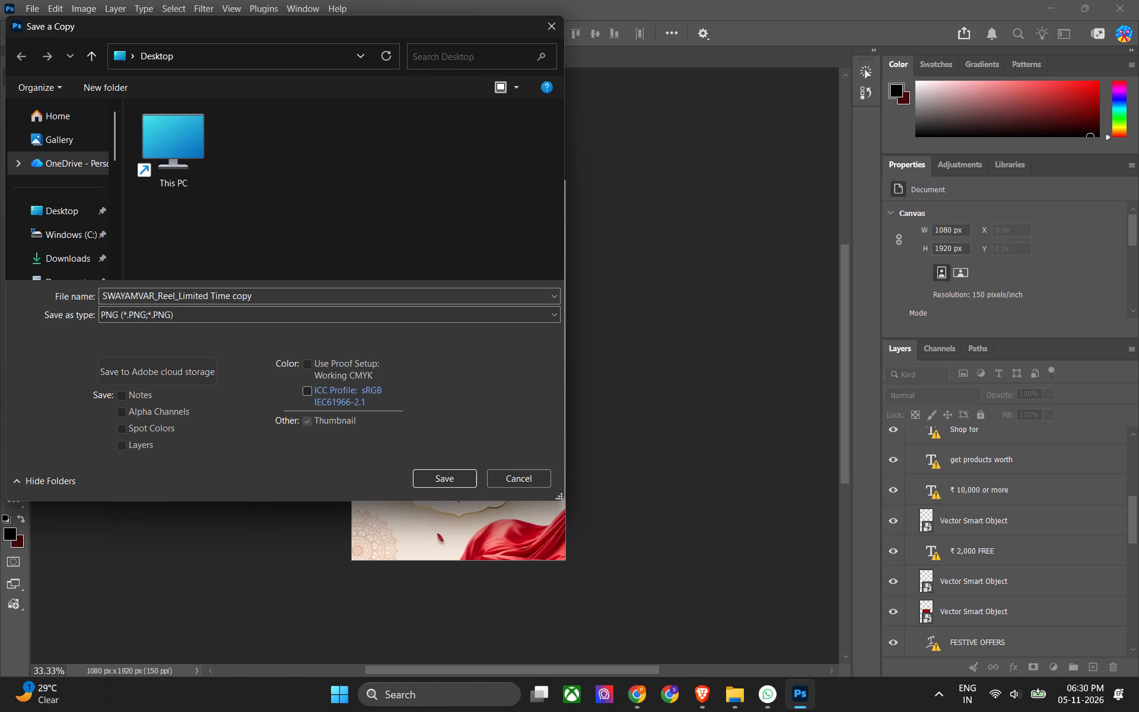
pyautogui.click(441, 473)
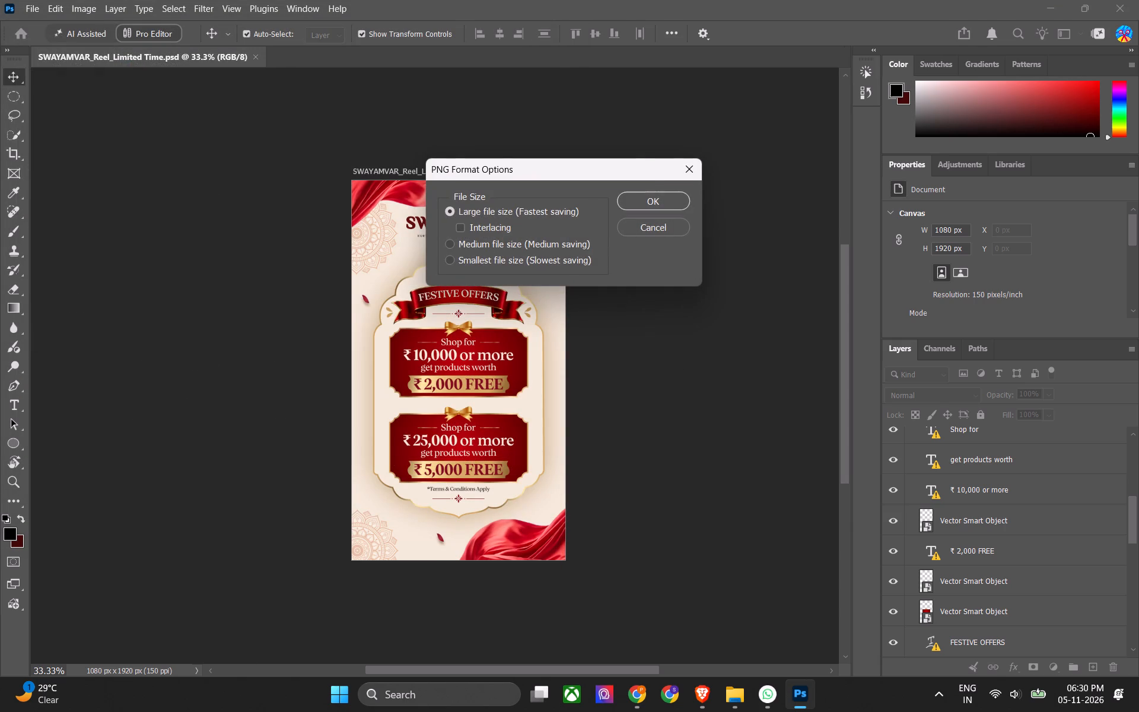
pyautogui.click(644, 204)
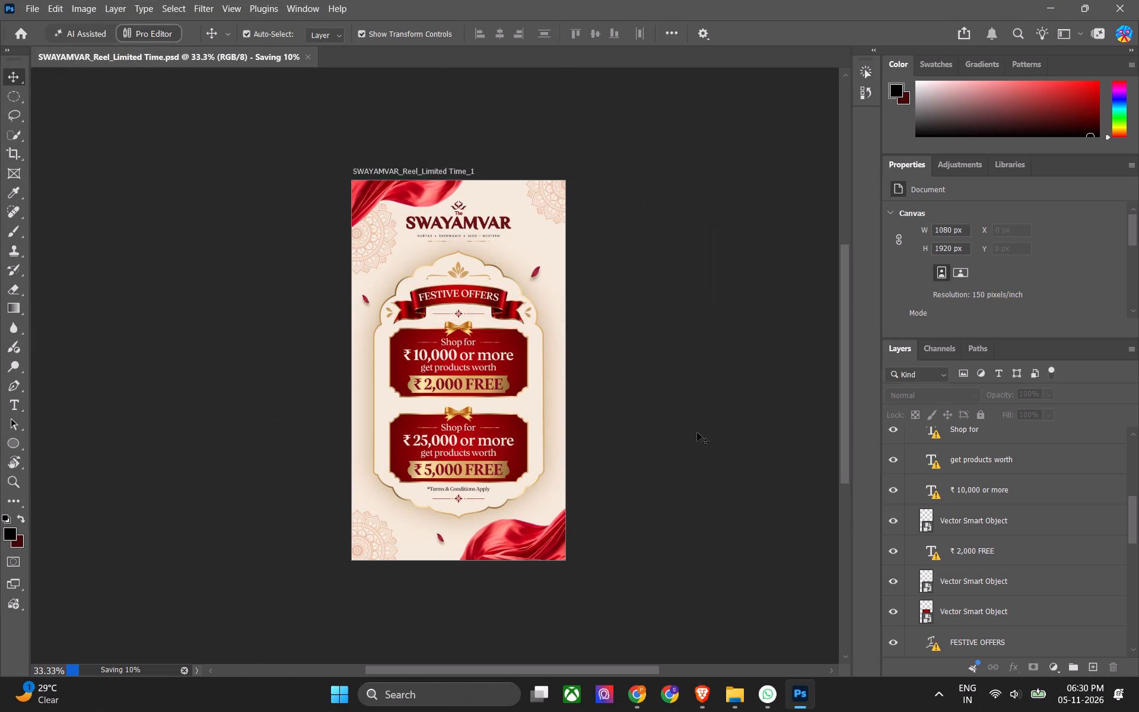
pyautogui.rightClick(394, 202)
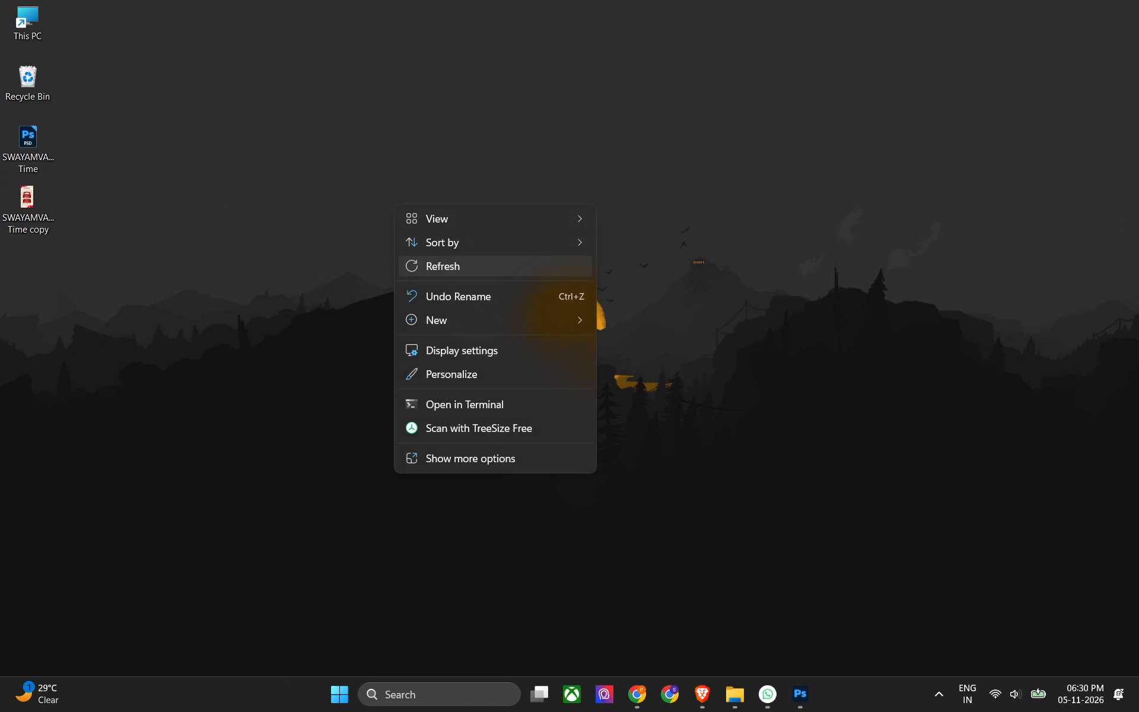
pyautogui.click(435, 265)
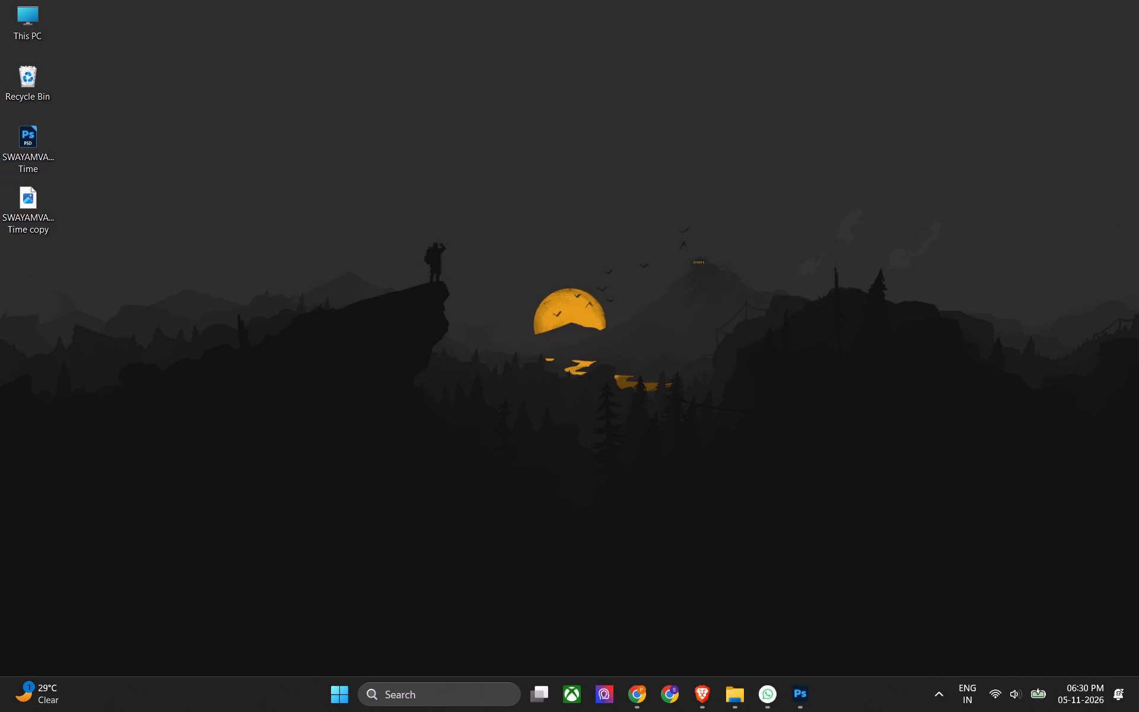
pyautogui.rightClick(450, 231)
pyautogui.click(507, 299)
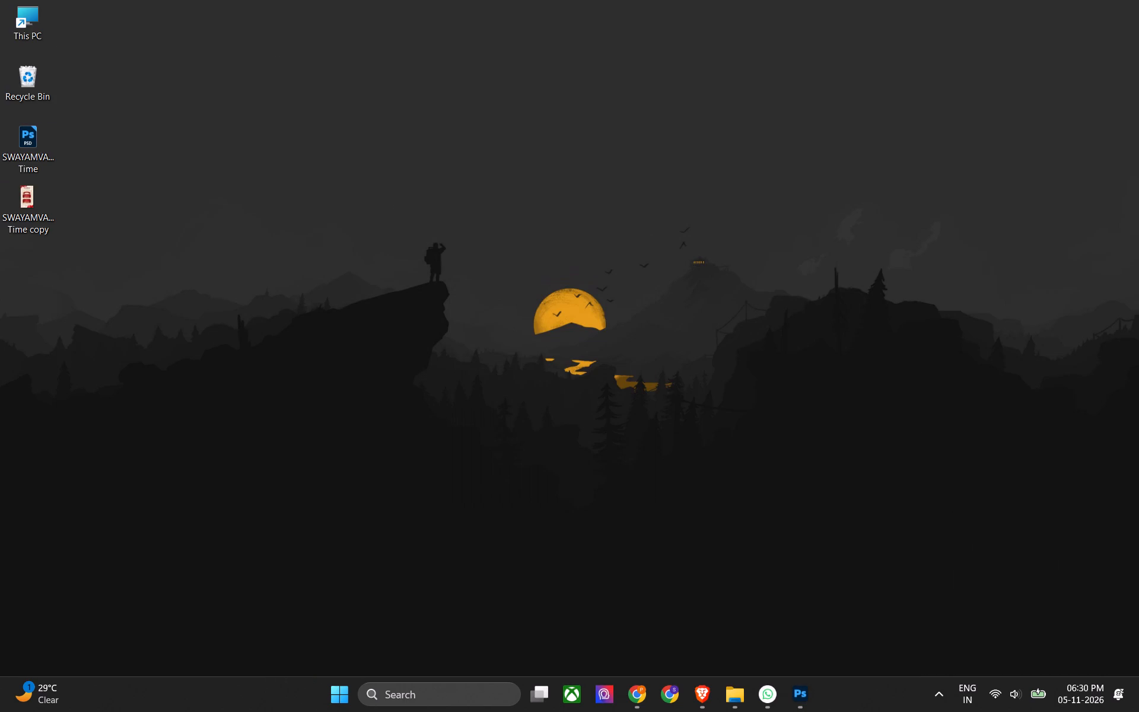
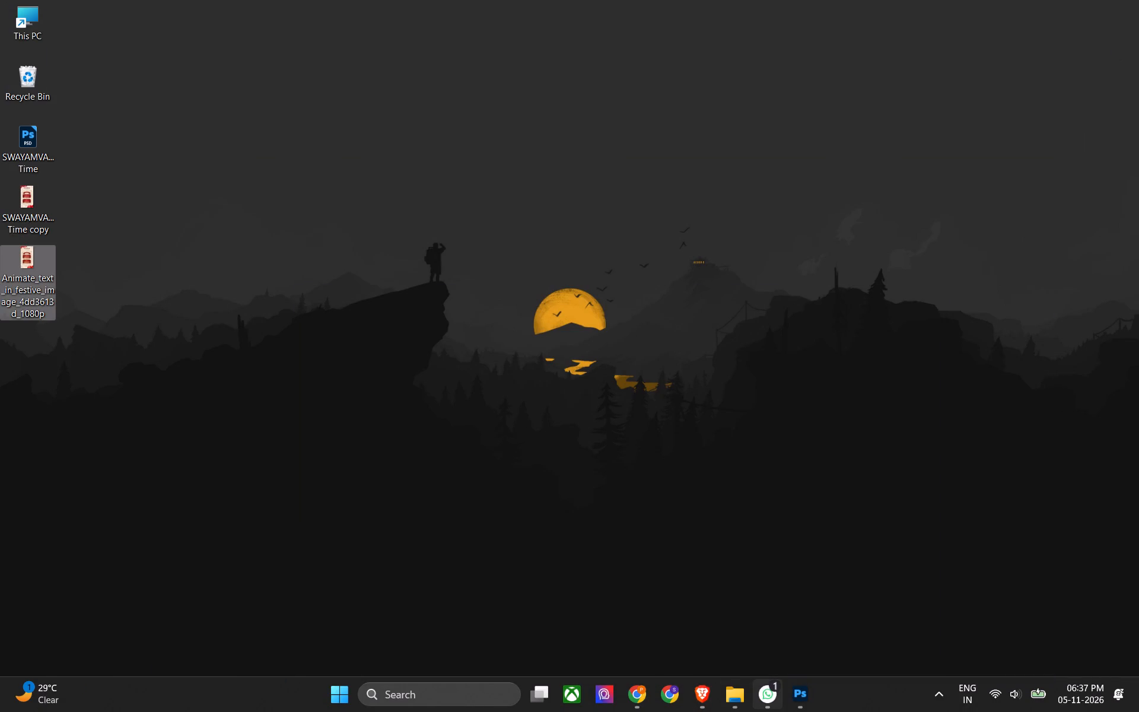
pyautogui.click(732, 697)
pyautogui.click(572, 386)
pyautogui.click(418, 303)
pyautogui.doubleClick(413, 303)
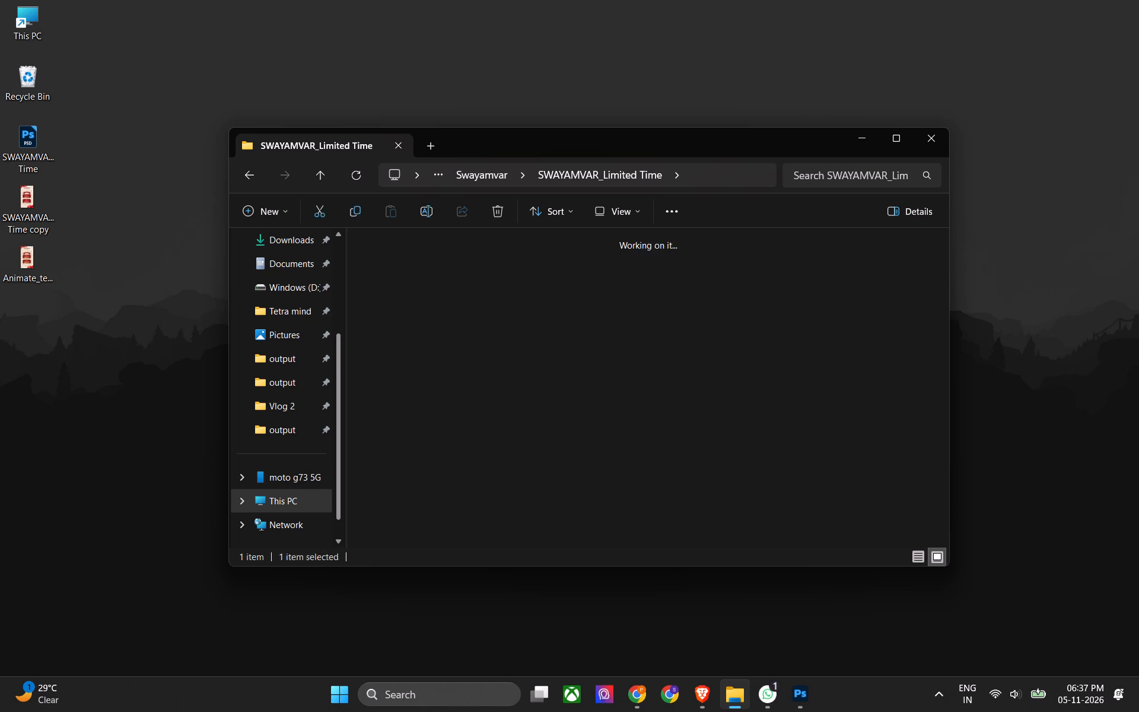
pyautogui.moveTo(70, 346); pyautogui.dragTo(18, 273)
pyautogui.hotkey('ctrl', 'x')
pyautogui.click(465, 343)
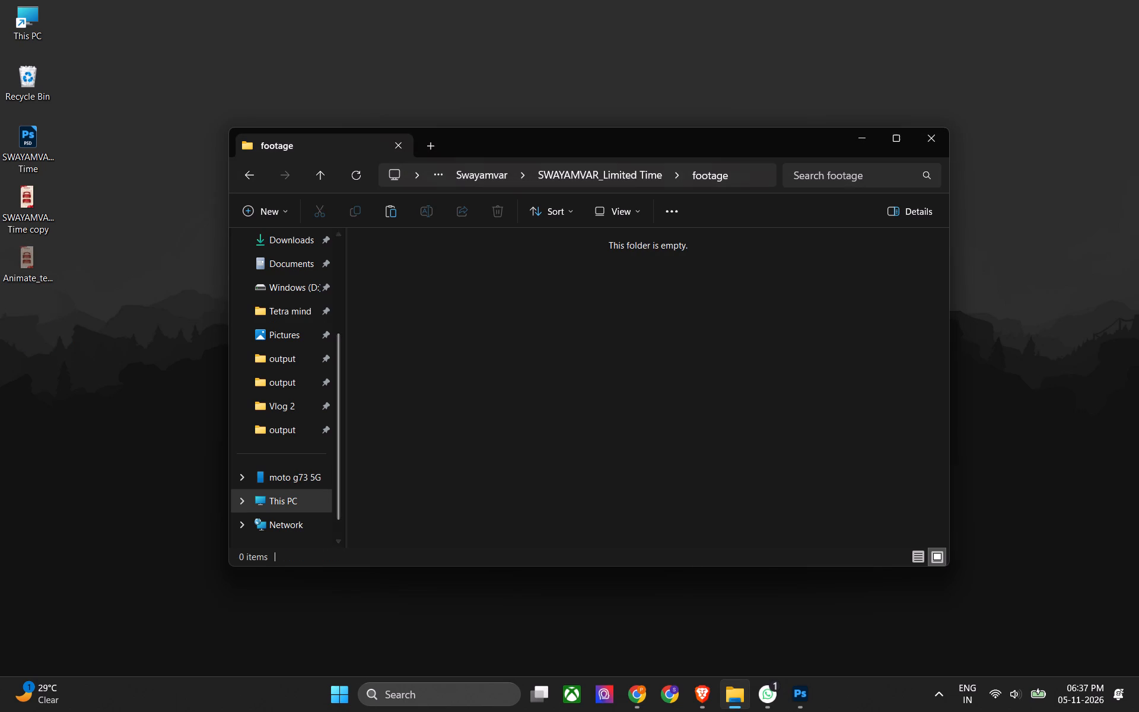
pyautogui.hotkey('ctrl', 'v')
pyautogui.keyDown('ctrl'); pyautogui.click(465, 343); pyautogui.keyUp('ctrl')
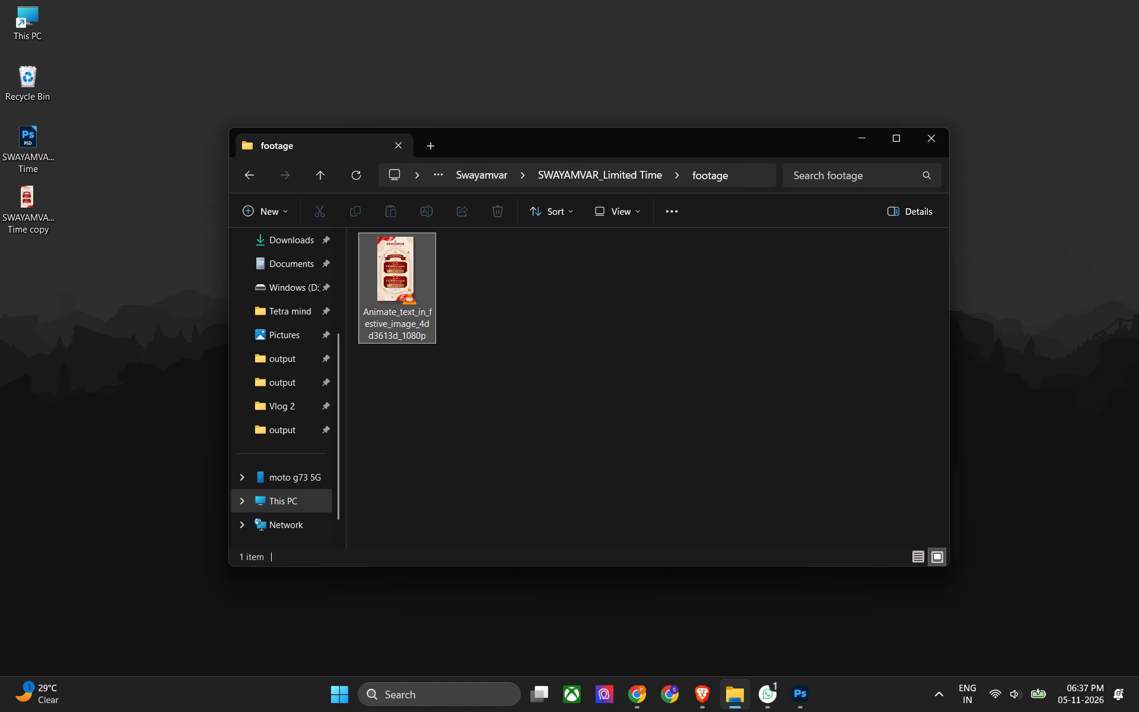
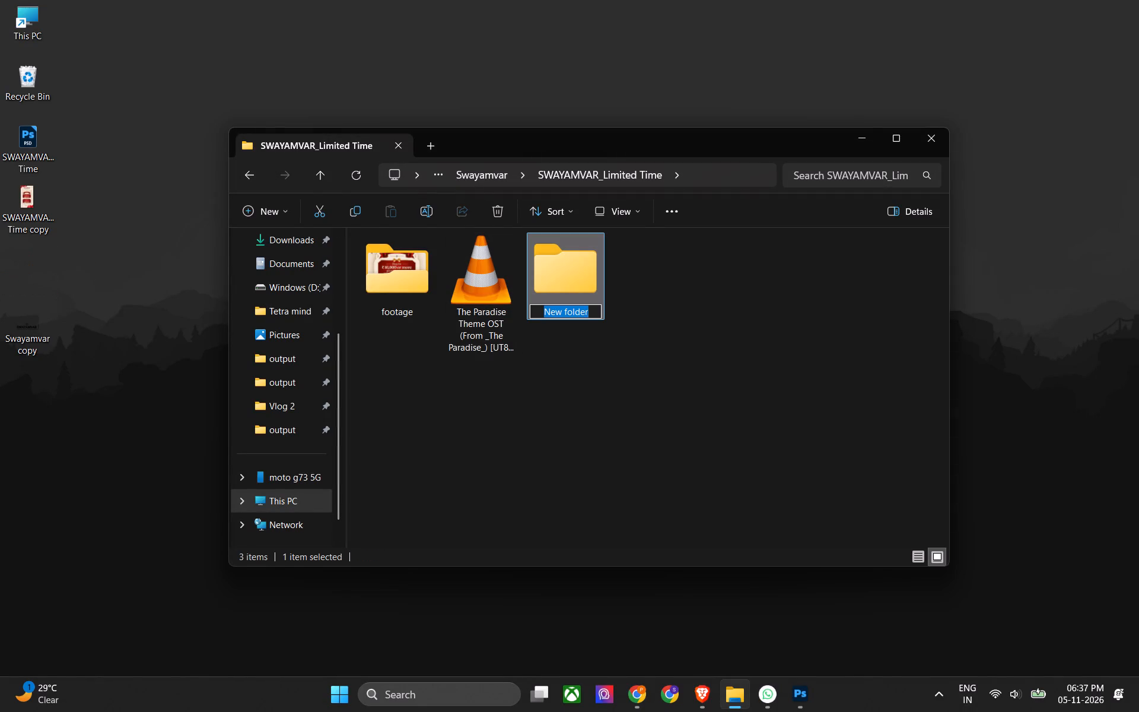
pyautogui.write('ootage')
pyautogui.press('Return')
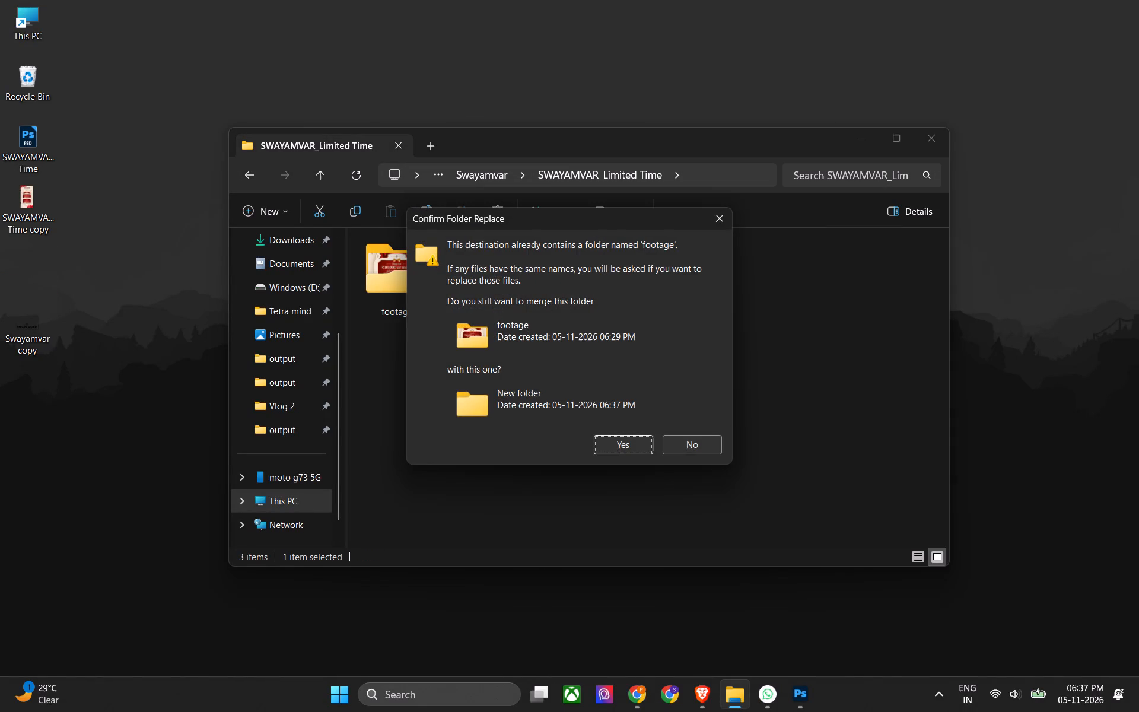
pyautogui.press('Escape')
# Name the new folder proj and add another folder named output inside SWAYAMVAR_Limited Time.
pyautogui.press('F2')
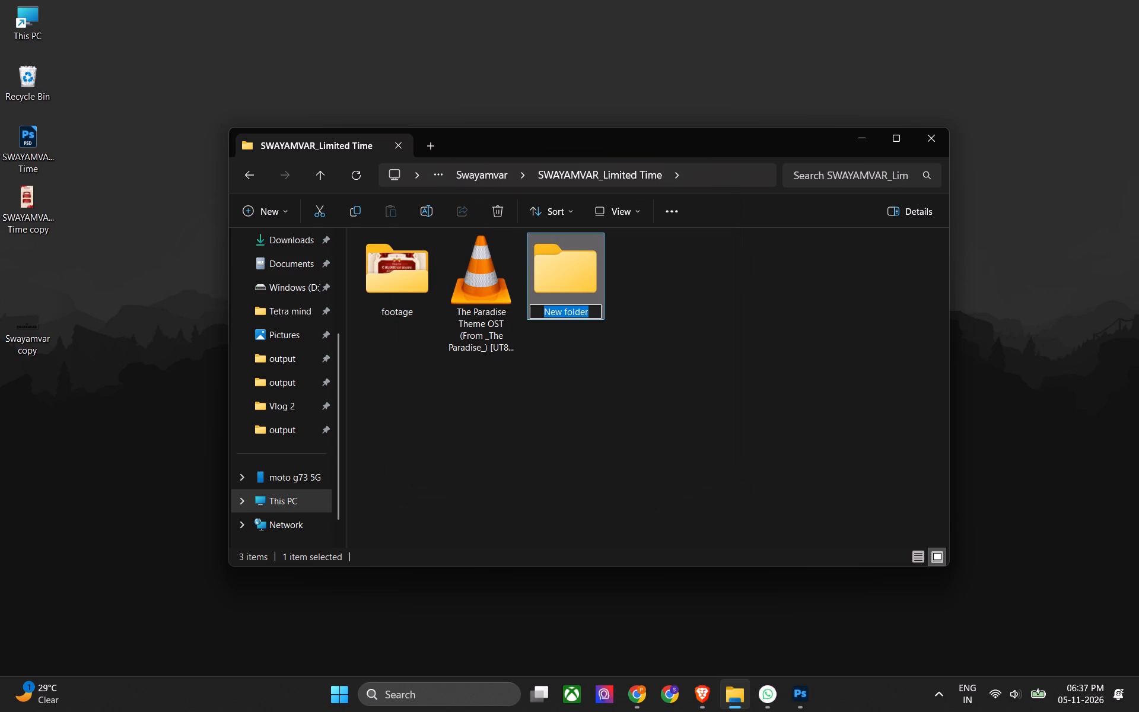
pyautogui.write('proj')
pyautogui.press('Return')
pyautogui.hotkey('ctrl', 'shift', 'n')
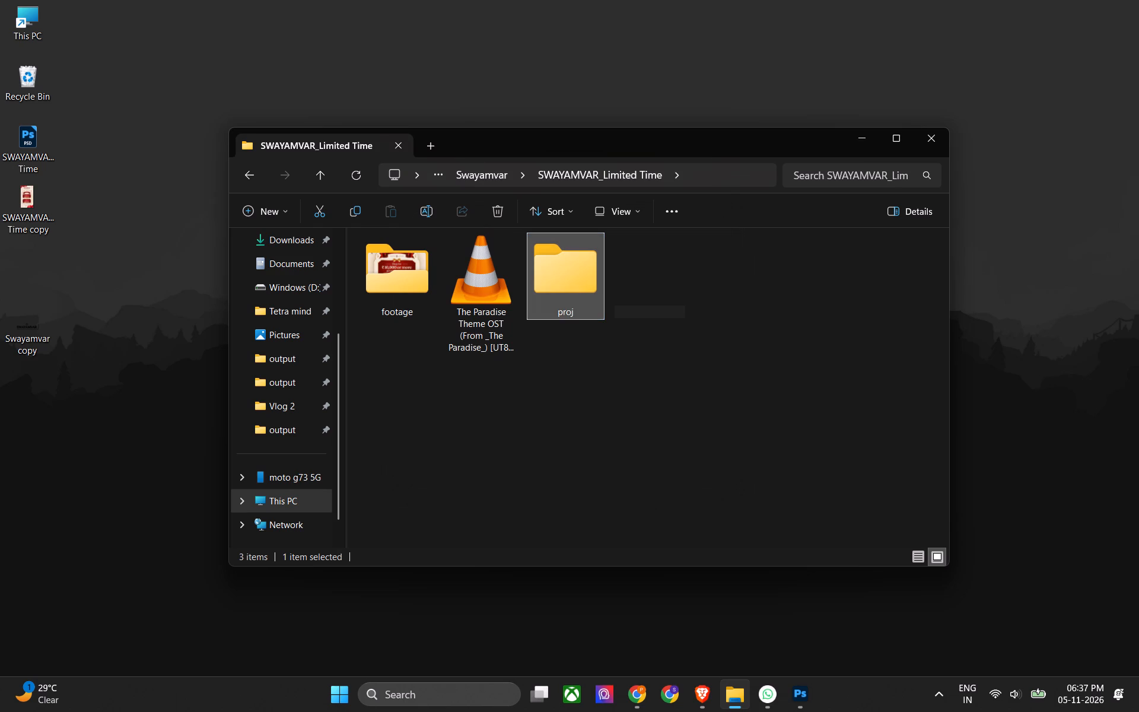
pyautogui.write('output')
pyautogui.press('Return')
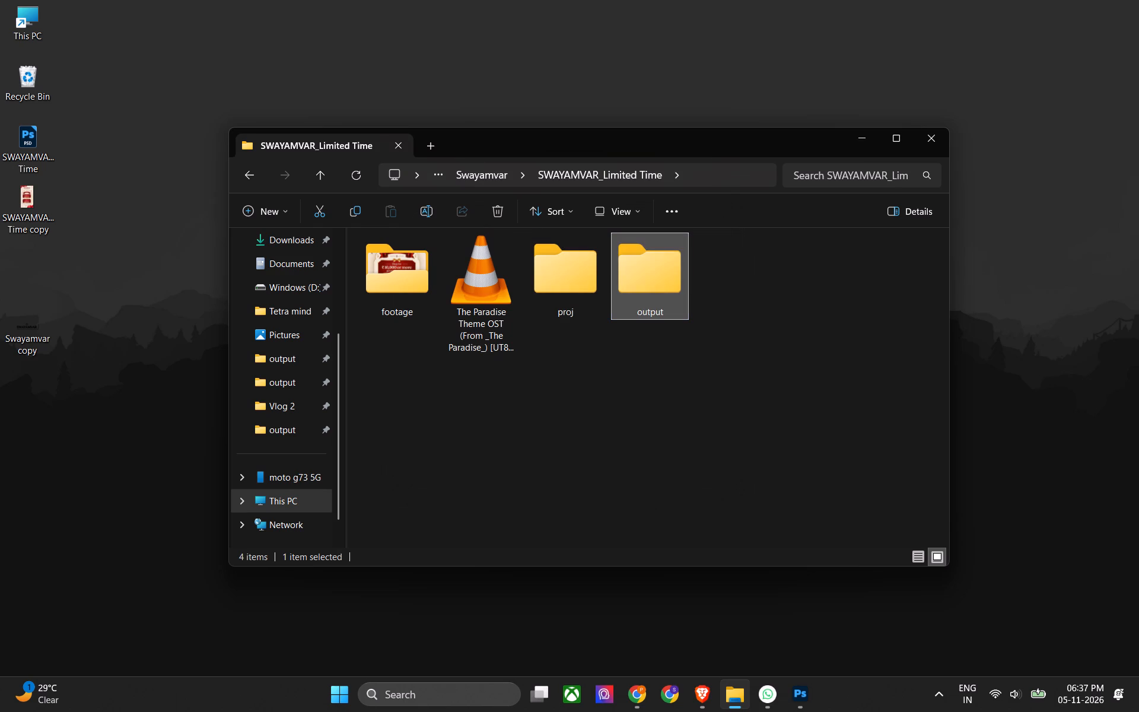
pyautogui.click(553, 438)
pyautogui.click(348, 167)
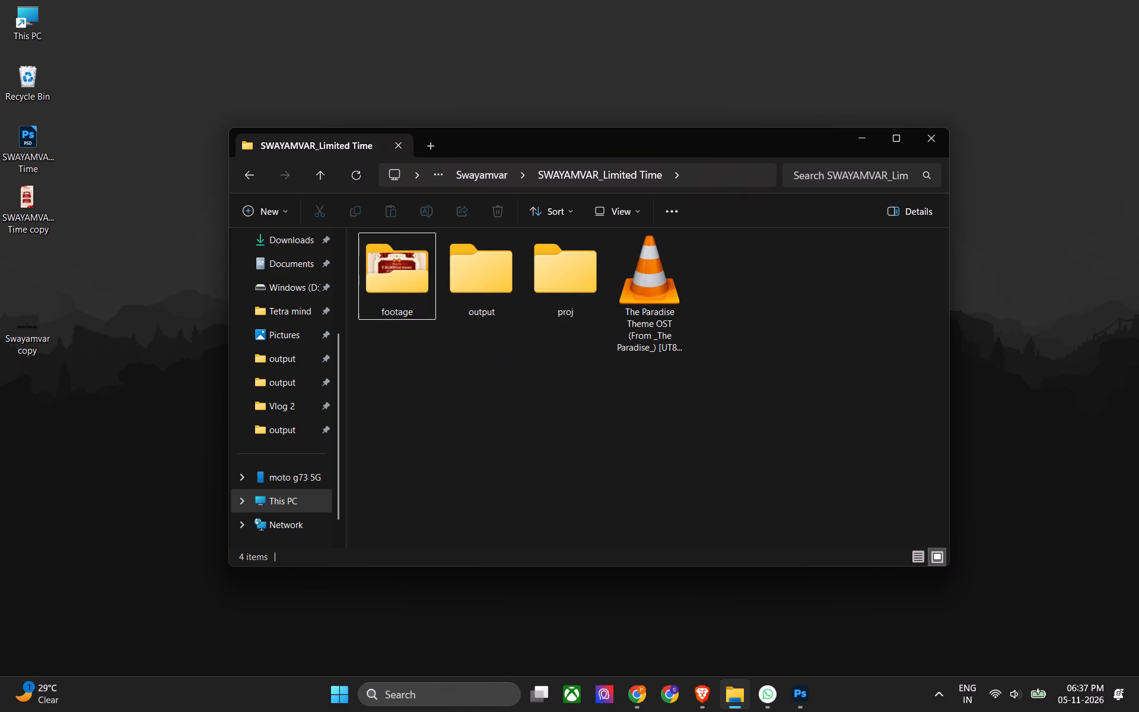
pyautogui.click(430, 397)
# Move the Swayamvar copy logo file from the desktop into the parent Swayamvar folder.
pyautogui.click(327, 178)
pyautogui.moveTo(79, 290); pyautogui.dragTo(0, 373)
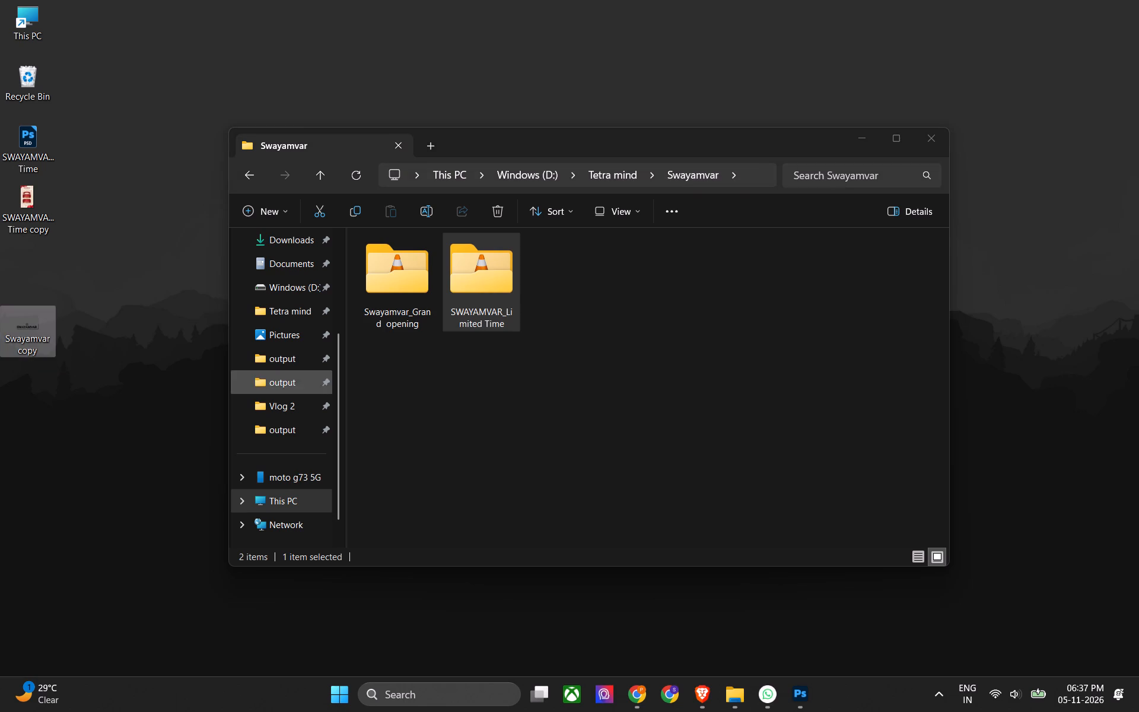
pyautogui.hotkey('ctrl', 'x')
pyautogui.click(458, 370)
pyautogui.hotkey('ctrl', 'v')
pyautogui.keyDown('ctrl'); pyautogui.click(495, 402); pyautogui.keyUp('ctrl')
pyautogui.click(496, 428)
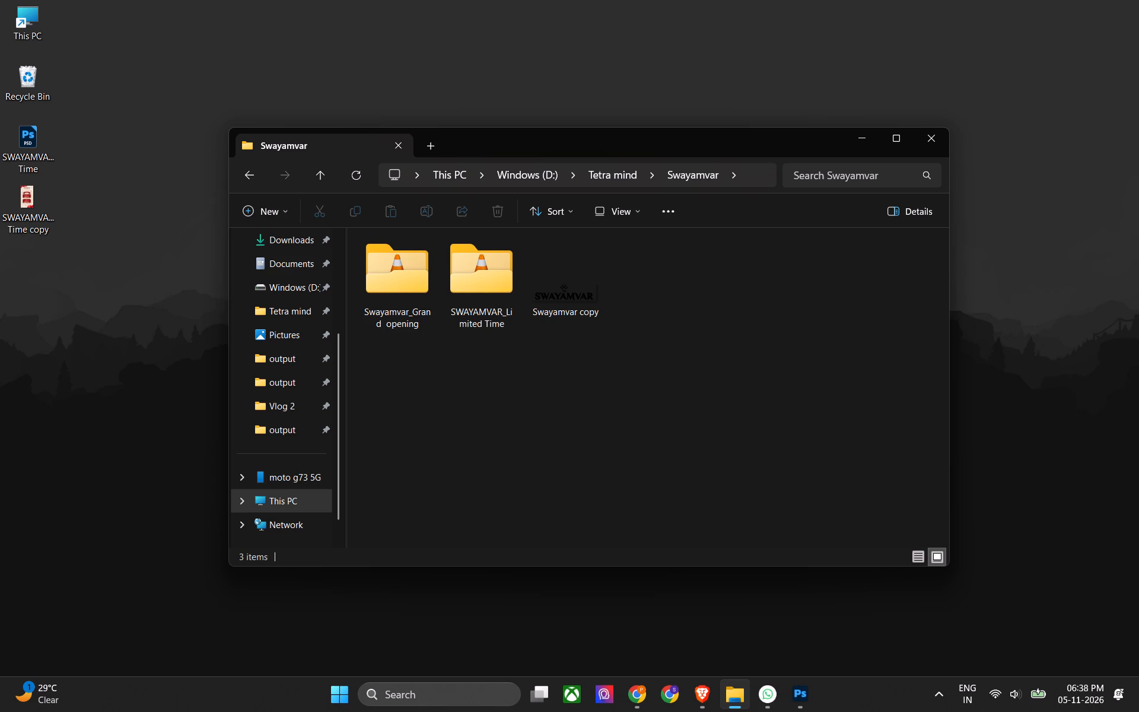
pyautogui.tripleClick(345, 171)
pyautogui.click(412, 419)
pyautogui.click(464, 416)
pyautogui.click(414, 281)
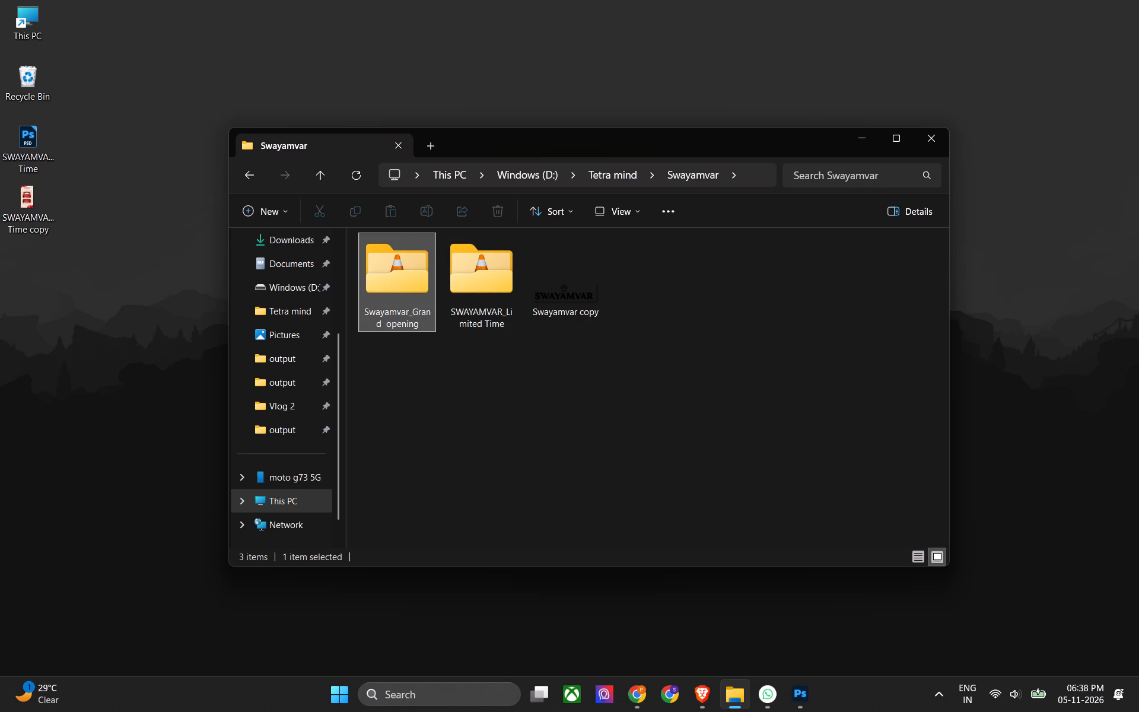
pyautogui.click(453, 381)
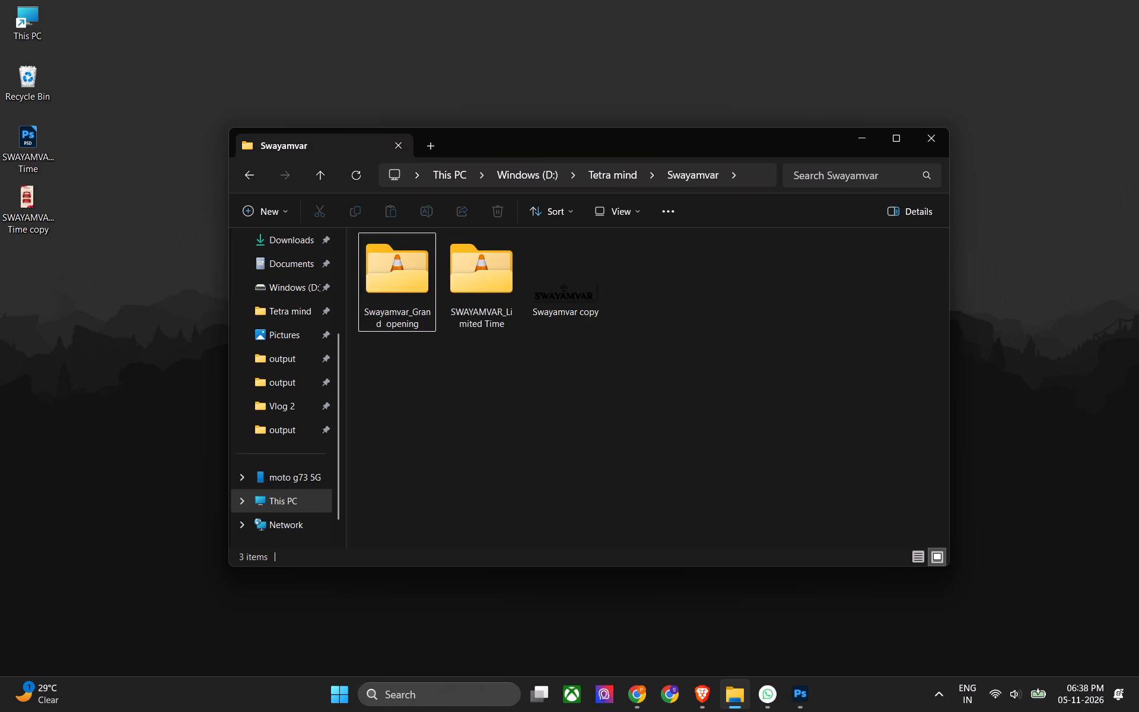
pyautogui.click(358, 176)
# Sort the contents of the Swayamvar folder by date modified.
pyautogui.rightClick(437, 367)
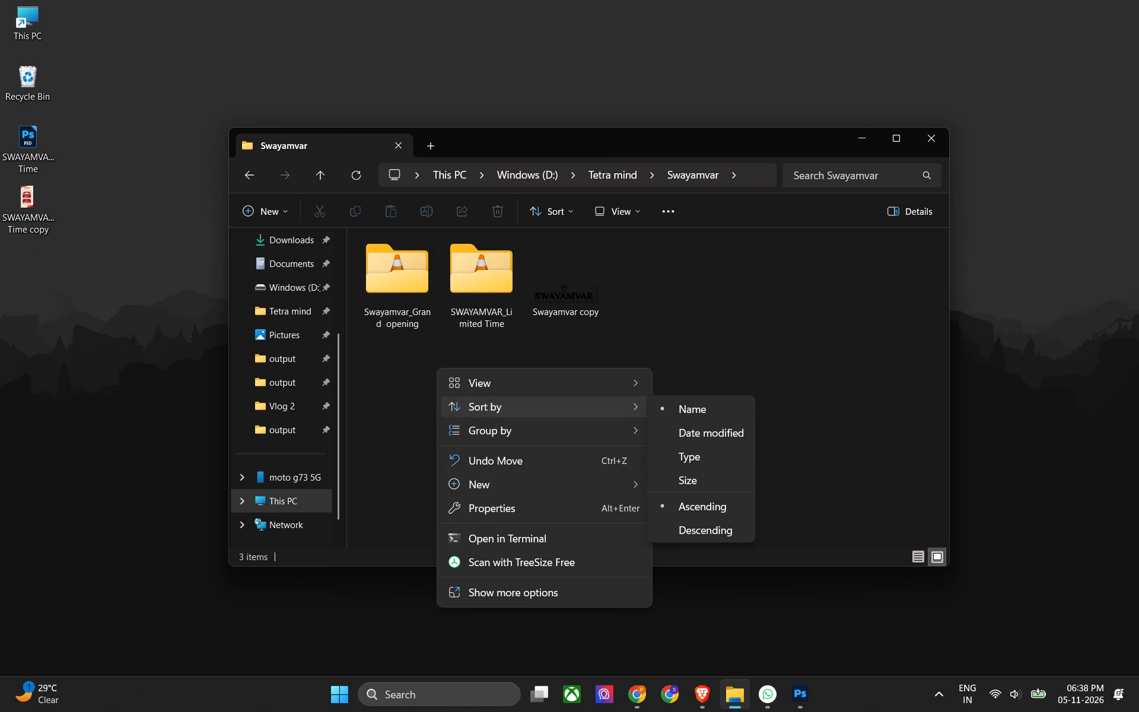
pyautogui.click(695, 431)
pyautogui.click(524, 389)
# Copy the SWAYAMVAR_Limited Time folder's name, switch to Adobe Premiere Pro 2026 and use it as the name of a new project.
pyautogui.click(495, 282)
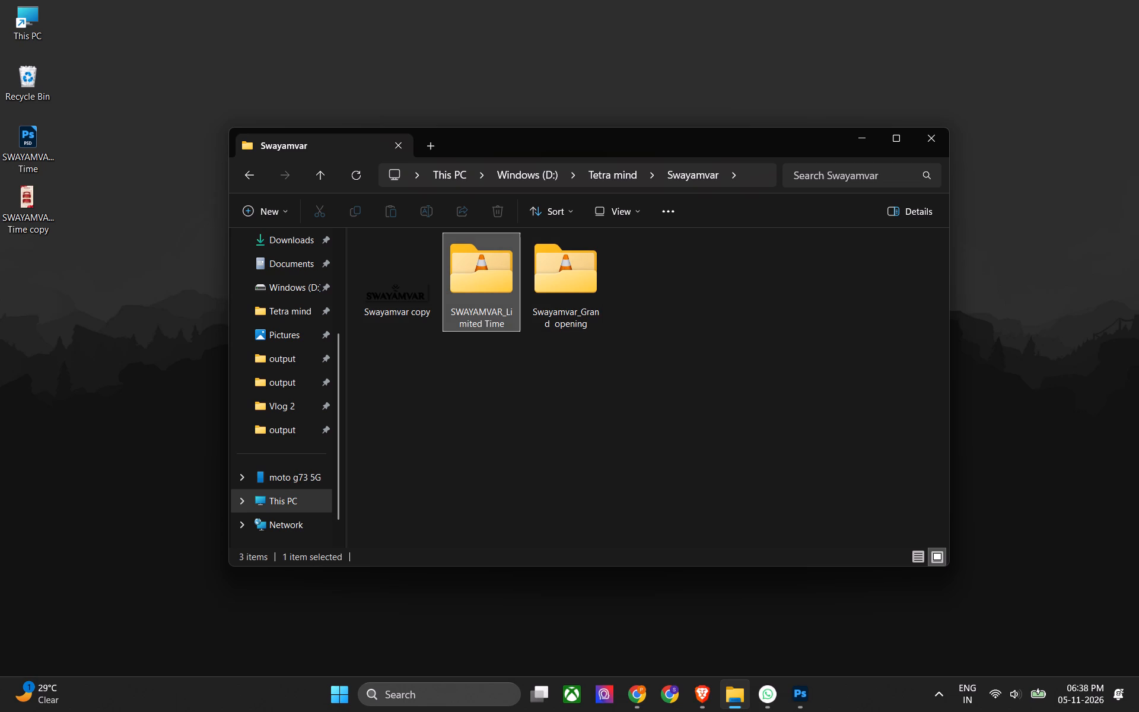
pyautogui.press('F2')
pyautogui.hotkey('ctrl', 'c')
pyautogui.click(552, 438)
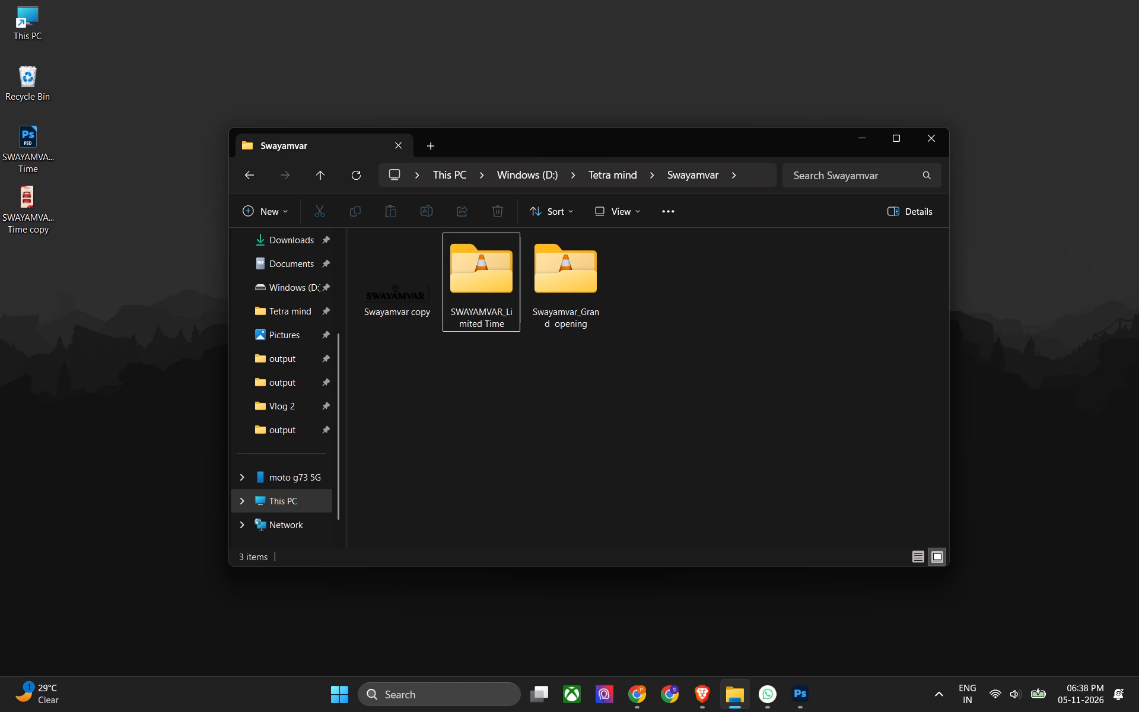
pyautogui.click(344, 697)
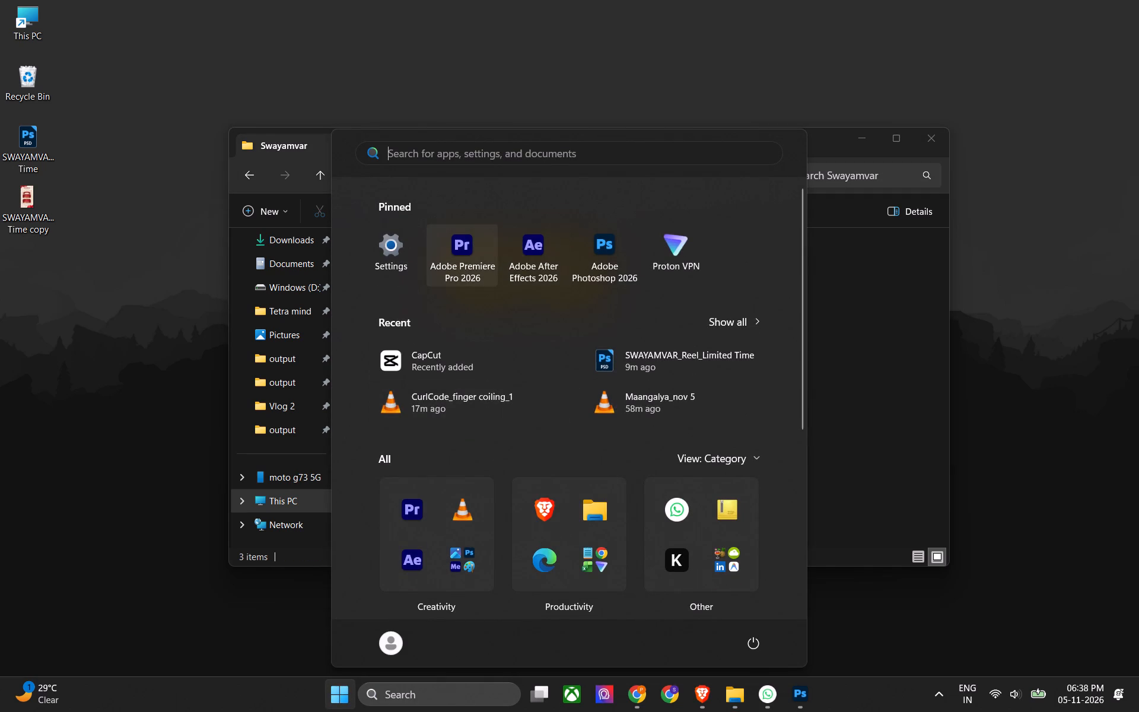
pyautogui.click(479, 256)
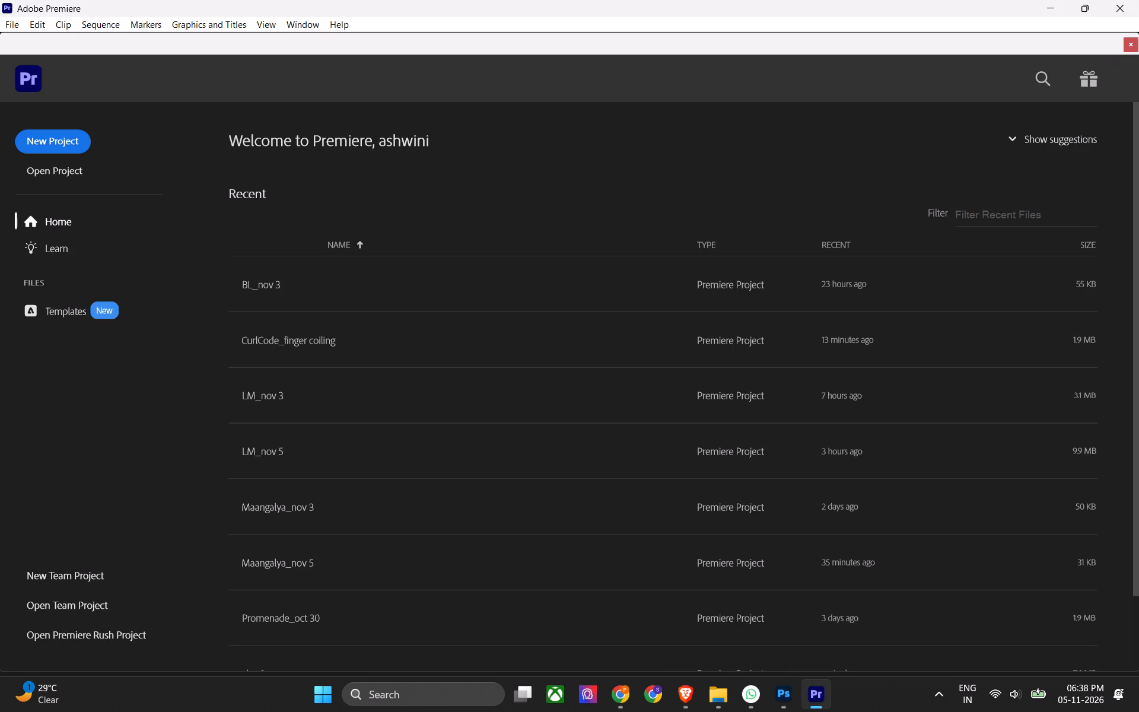
pyautogui.click(59, 144)
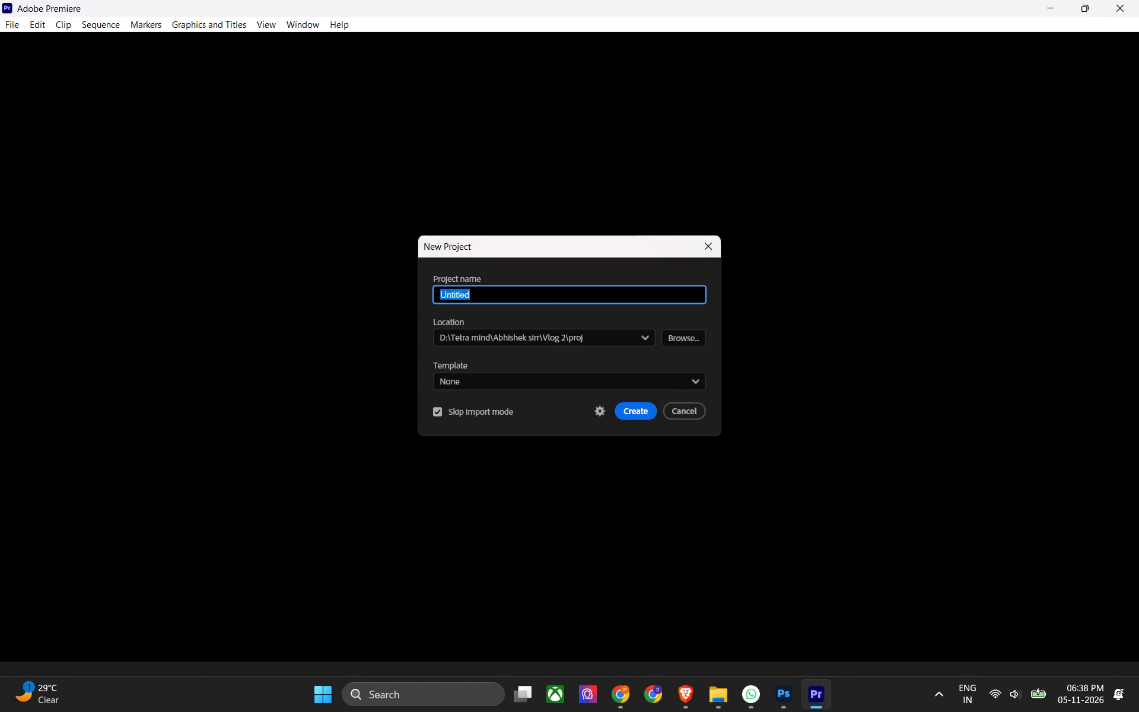
pyautogui.hotkey('ctrl', 'v')
# Set the project location to the proj folder in D:\Tetra mind\Swayamvar\SWAYAMVAR_Limited Time and create the project.
pyautogui.click(684, 334)
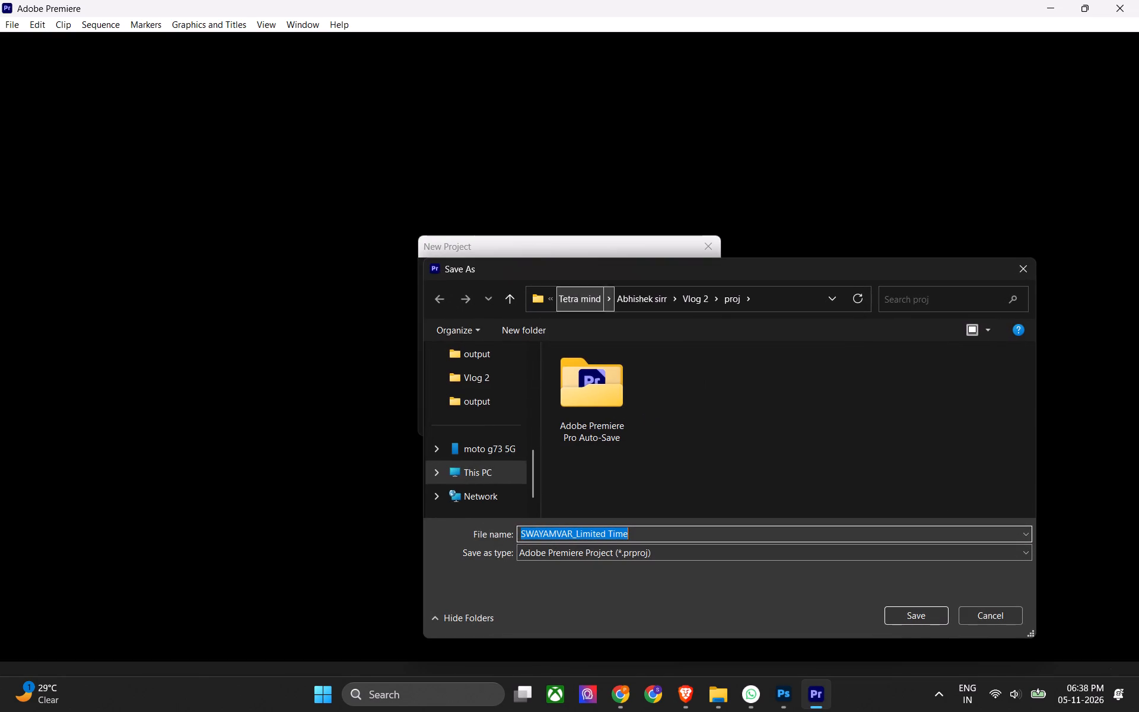
pyautogui.click(624, 301)
pyautogui.click(575, 298)
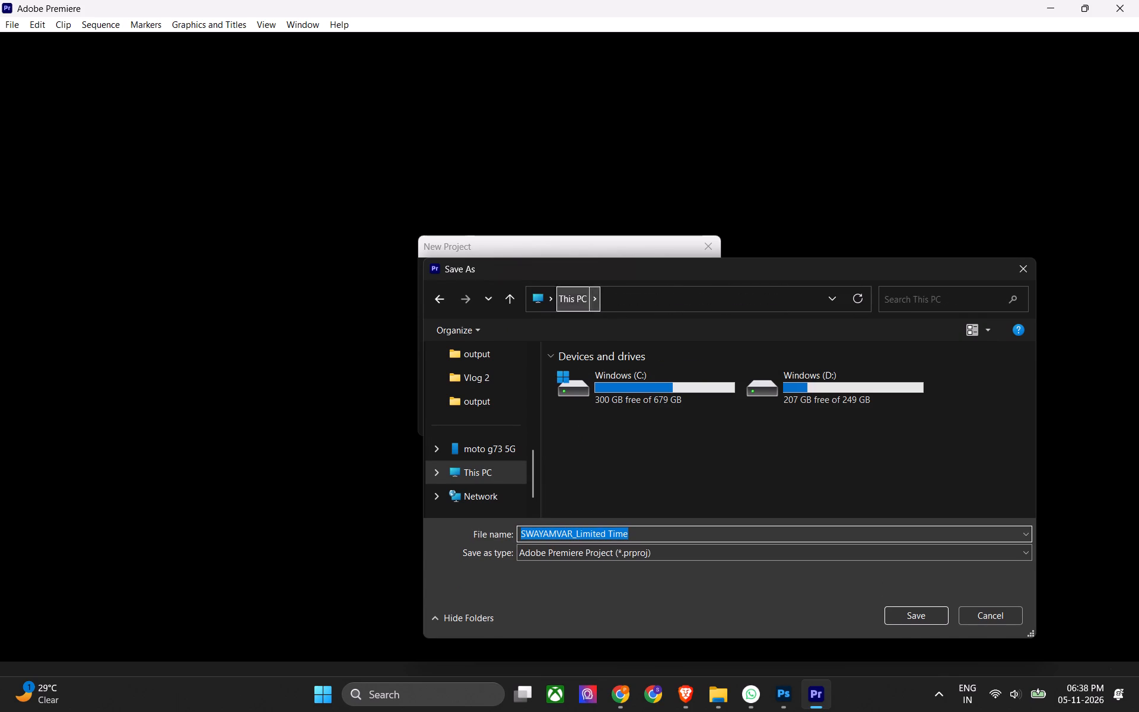
pyautogui.doubleClick(797, 387)
pyautogui.doubleClick(687, 397)
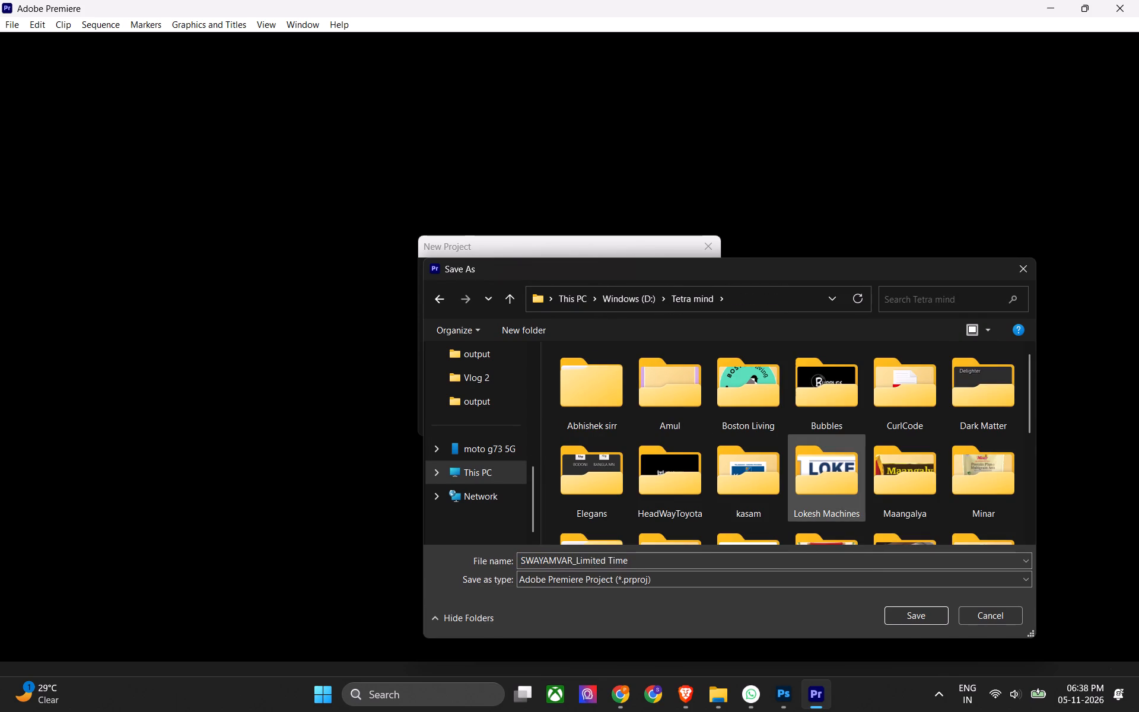
pyautogui.scroll(-1, 825, 472)
pyautogui.scroll(-1, 775, 484)
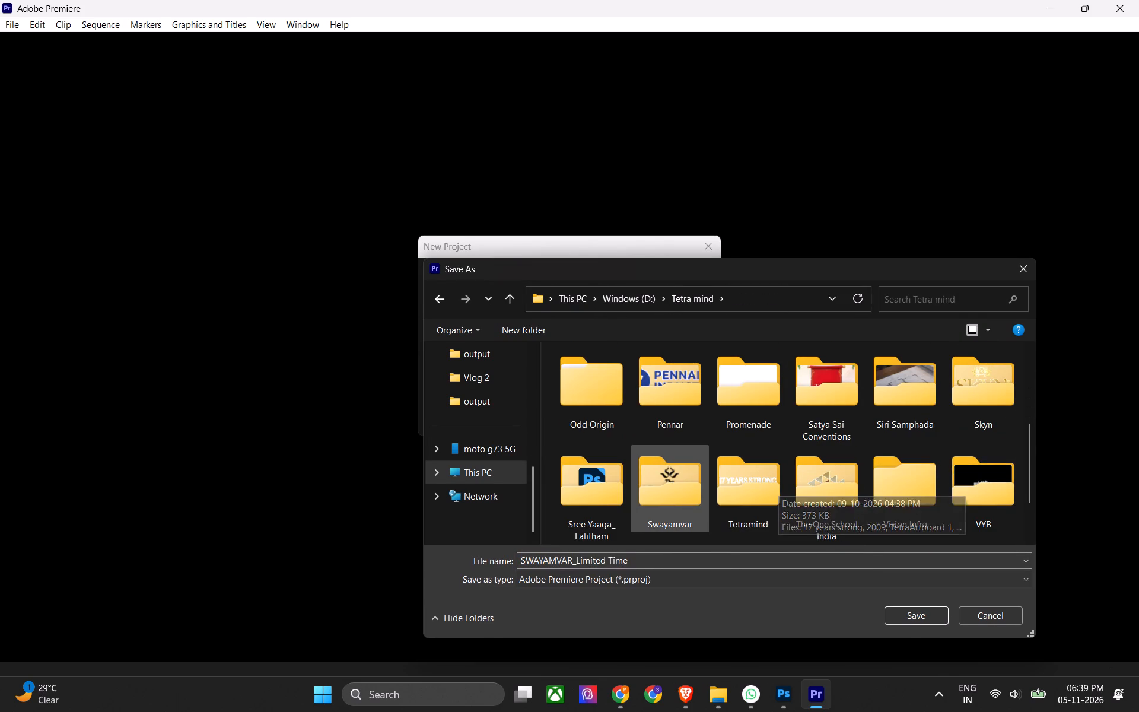
pyautogui.doubleClick(695, 487)
pyautogui.doubleClick(592, 393)
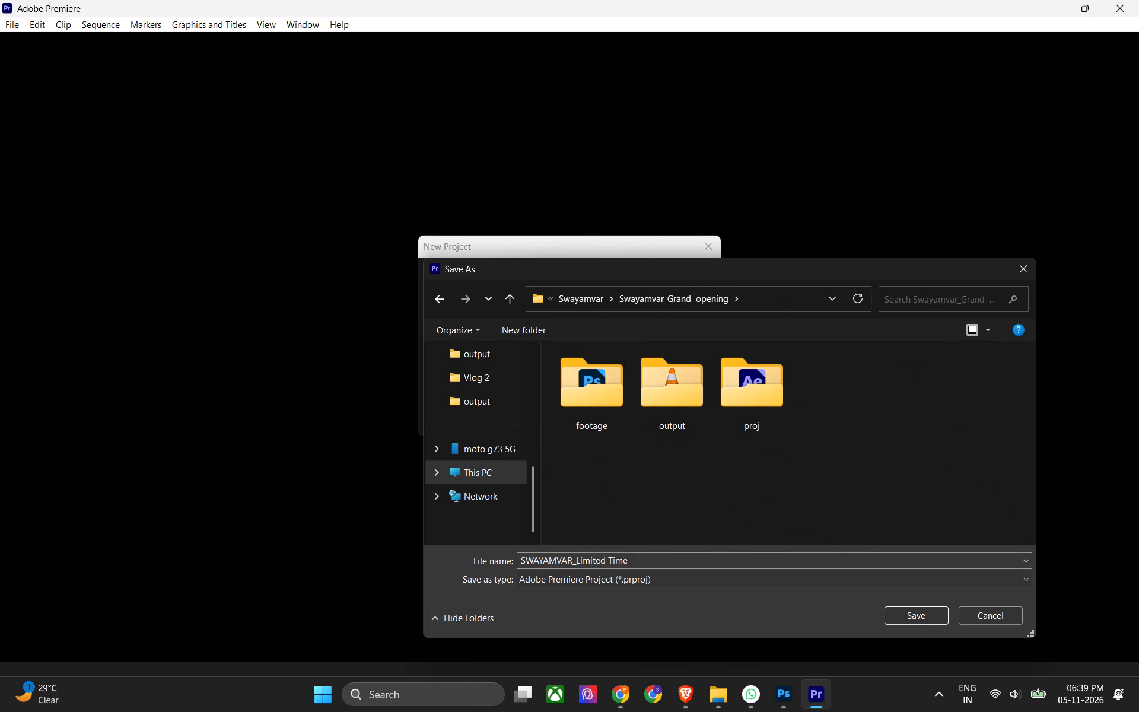
pyautogui.click(508, 304)
pyautogui.rightClick(757, 423)
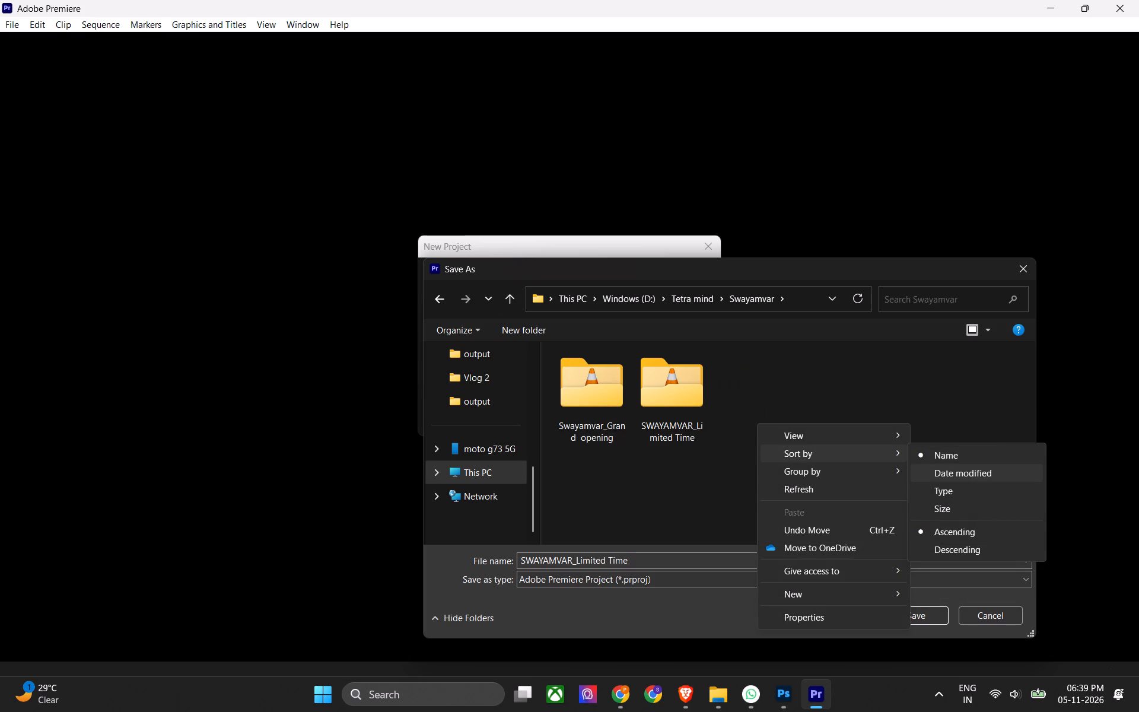
pyautogui.click(945, 469)
pyautogui.click(704, 462)
pyautogui.doubleClick(603, 408)
pyautogui.doubleClick(750, 401)
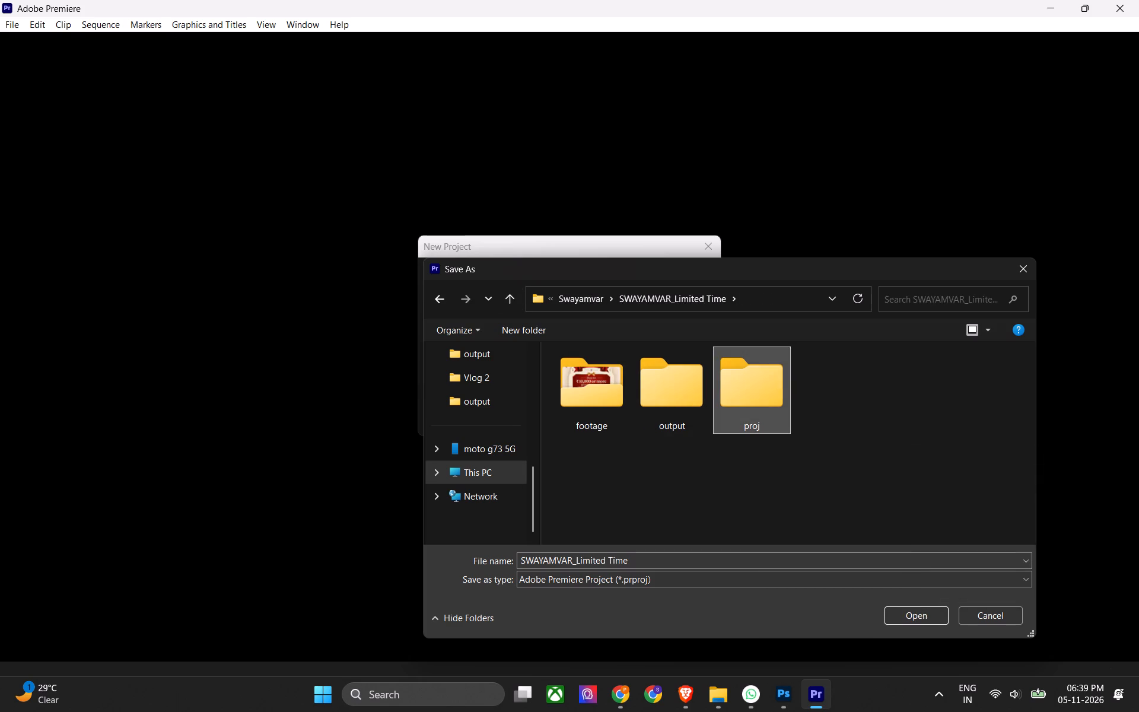
pyautogui.click(911, 608)
pyautogui.click(640, 414)
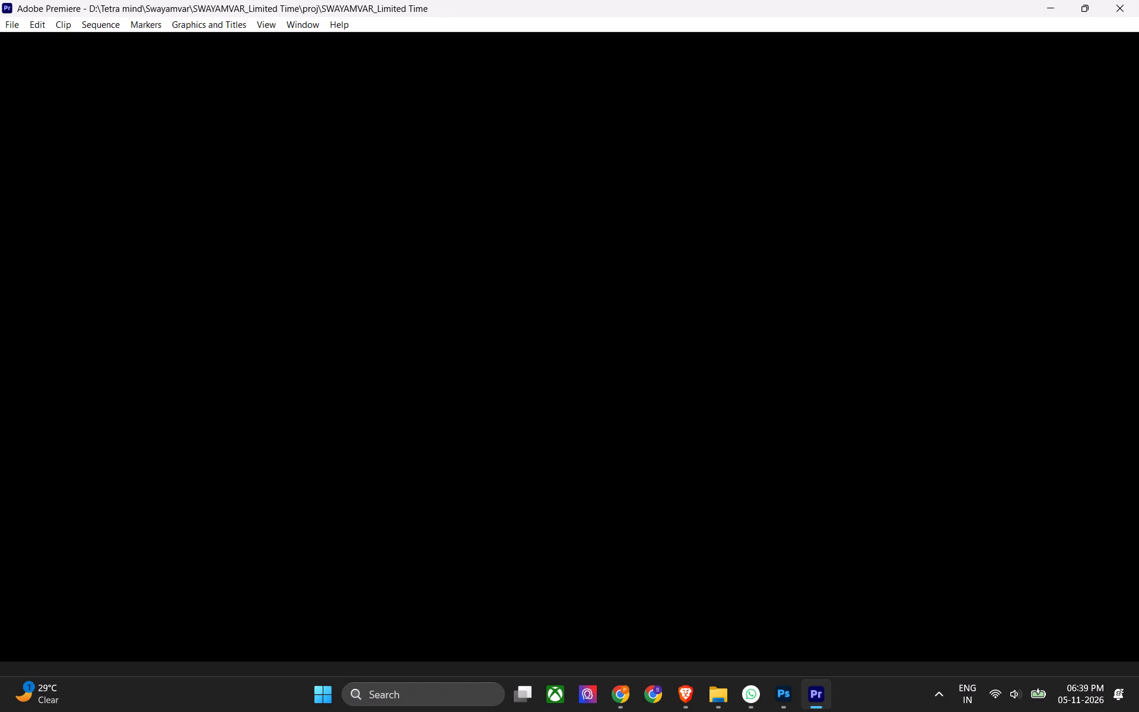
pyautogui.click(607, 478)
pyautogui.click(607, 478)
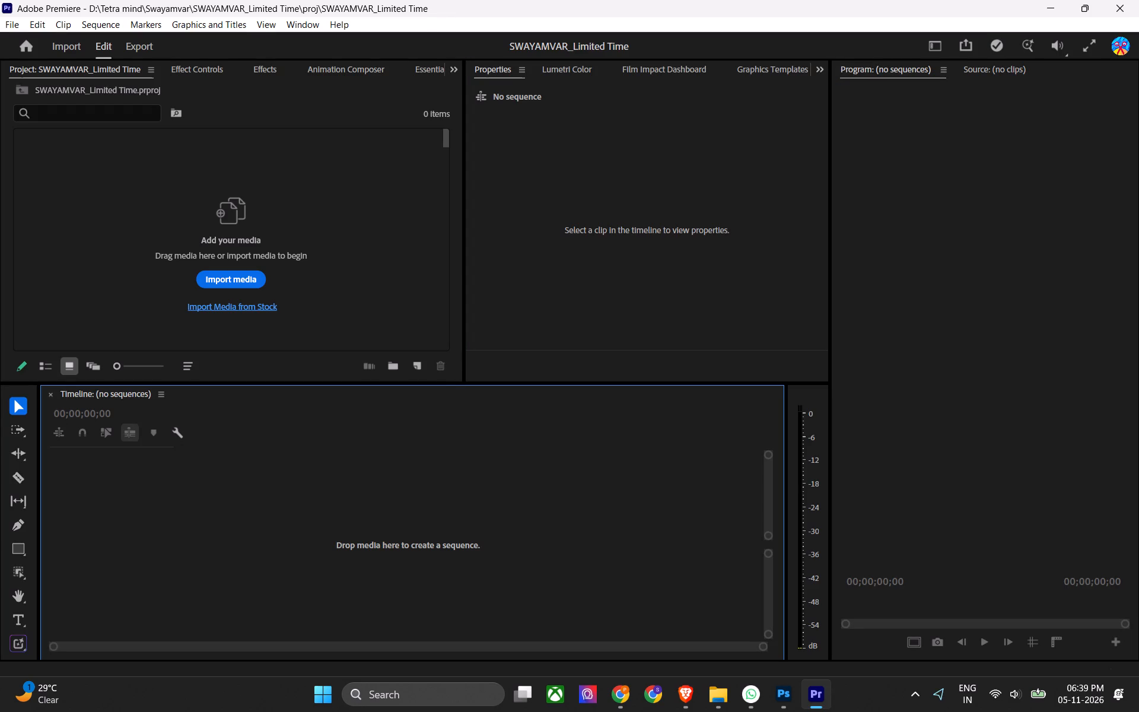
# Create a new sequence named SWAYAMVAR_Limited Time.
pyautogui.hotkey('ctrl', 'n')
pyautogui.hotkey('ctrl', 'v')
pyautogui.press('Return')
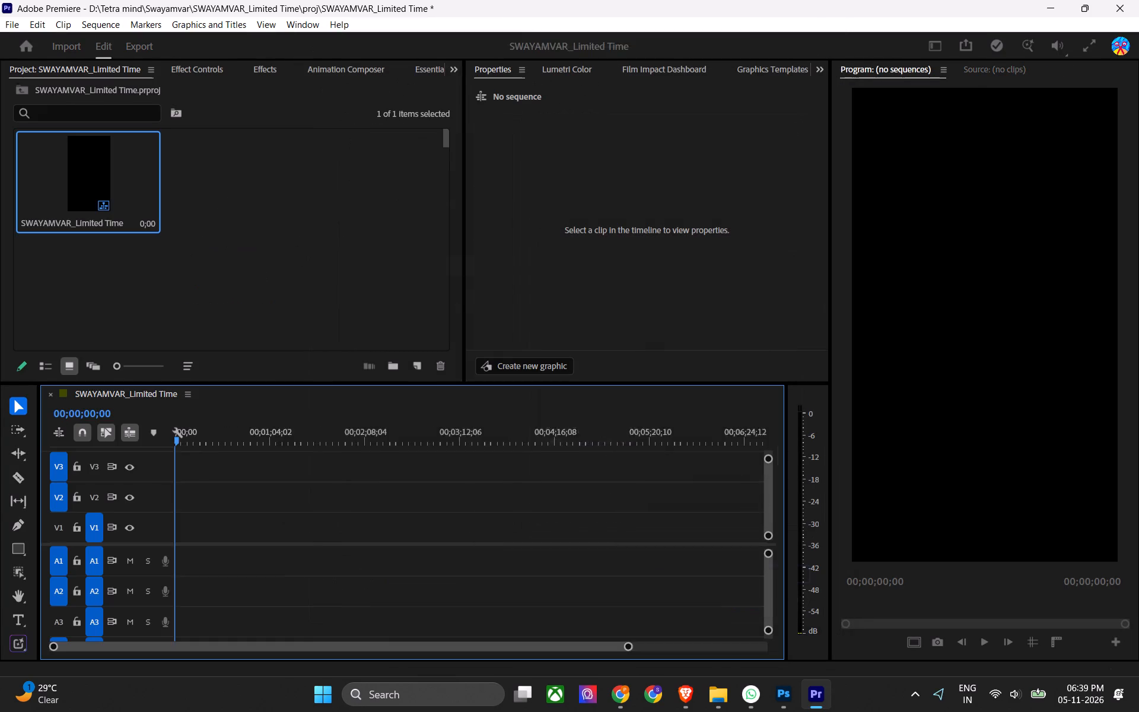
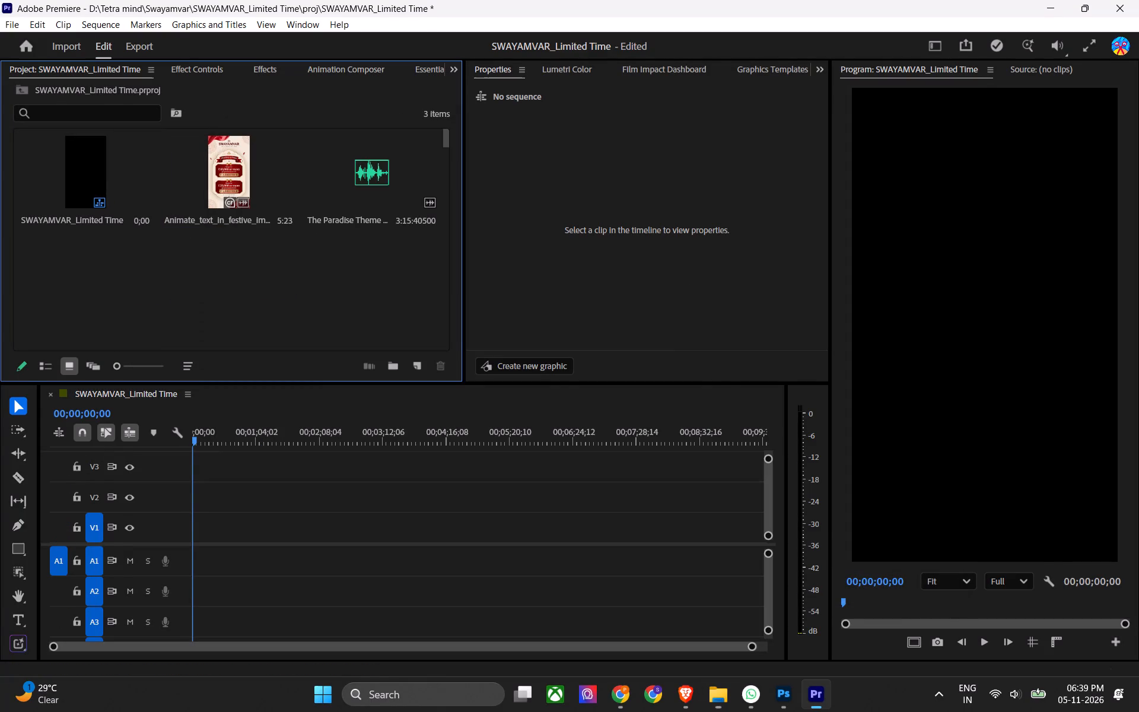
# Place the Animate_text_in_festive_image 1080p video at the start of the SWAYAMVAR_Limited Time sequence on V1 and save the project.
pyautogui.hotkey('ctrl', 's')
pyautogui.keyDown('ctrl'); pyautogui.click(204, 288); pyautogui.keyUp('ctrl')
pyautogui.moveTo(240, 177); pyautogui.dragTo(187, 520)
pyautogui.hotkey('ctrl', 's')
pyautogui.press('1')
pyautogui.click(282, 548)
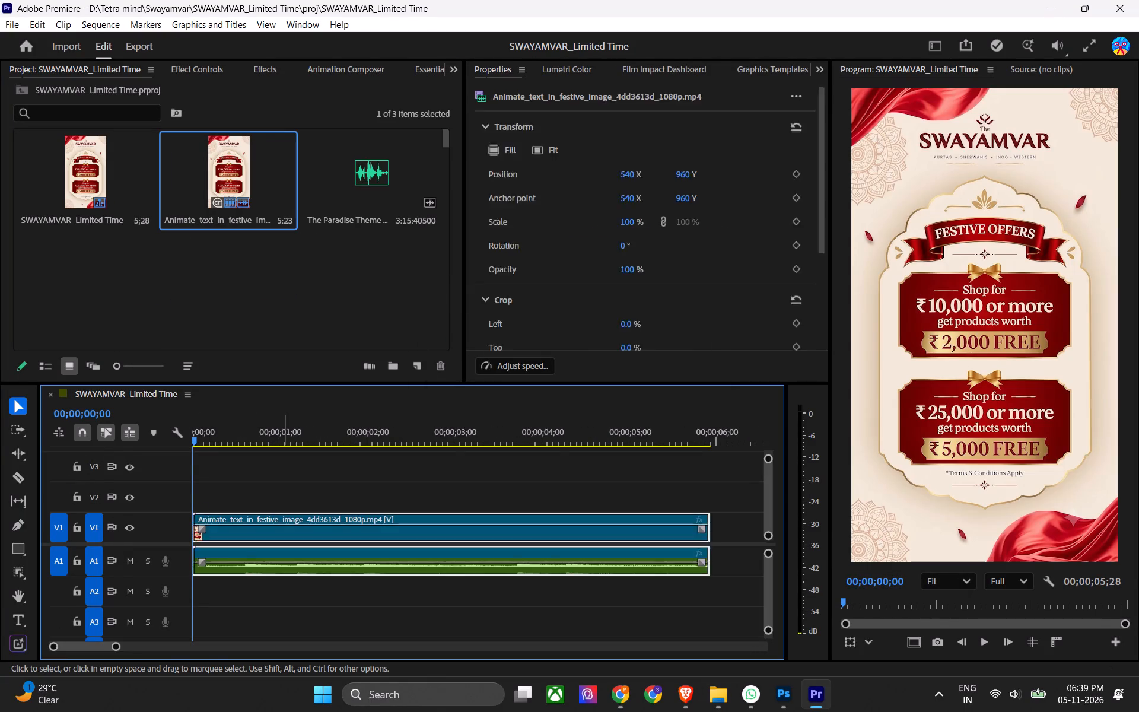
# Turn off linked selection, delete the festive video's audio from A1, keeping its picture on V1, and save the project.
pyautogui.press('z')
pyautogui.hotkey('ctrl', 'z')
pyautogui.click(112, 430)
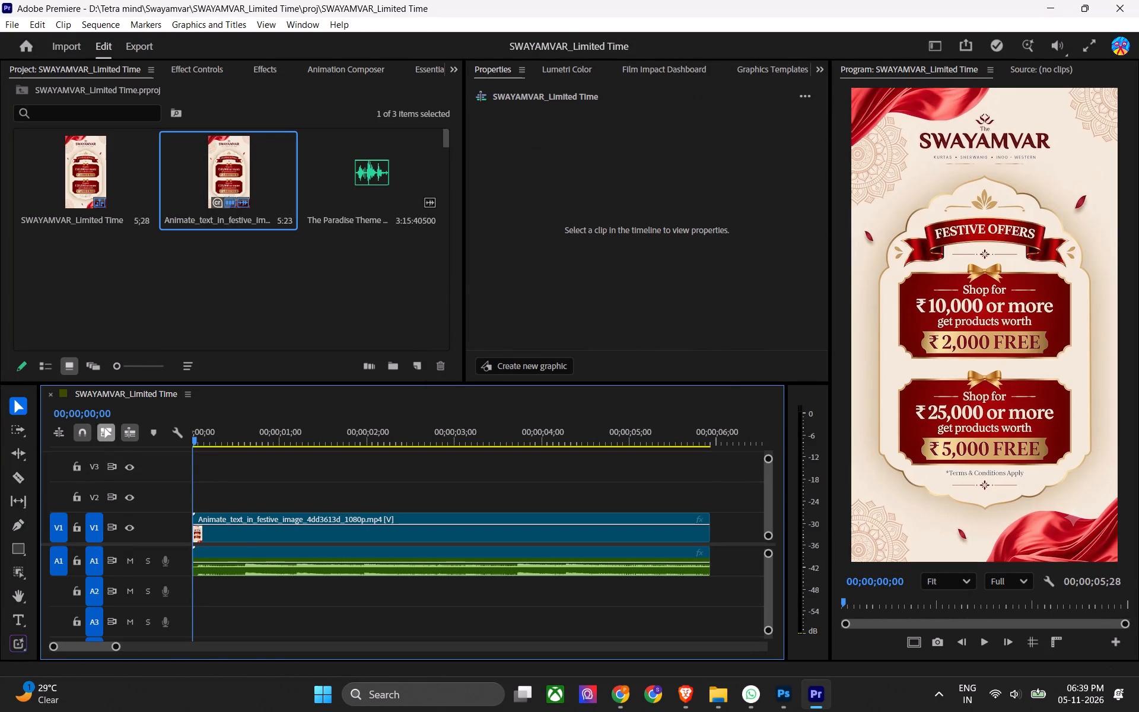
pyautogui.click(369, 487)
pyautogui.click(318, 554)
pyautogui.press('z')
pyautogui.hotkey('ctrl', 's')
pyautogui.keyDown('alt'); pyautogui.scroll(-6, 368, 565); pyautogui.keyUp('alt')
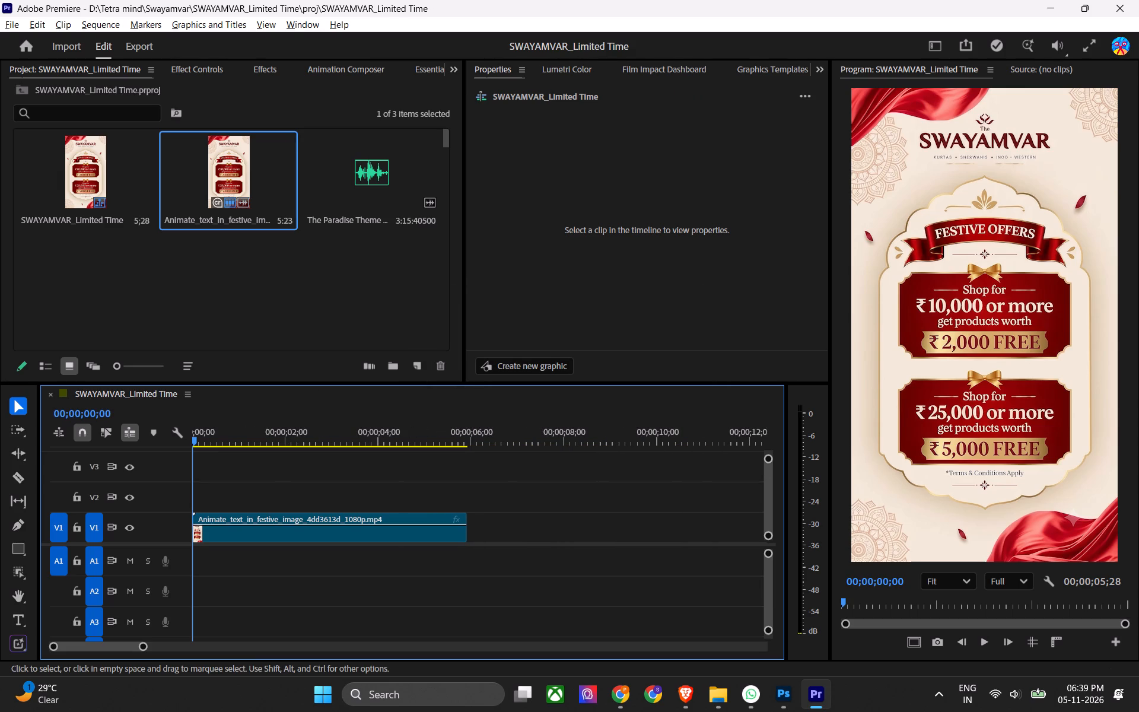
pyautogui.hotkey('ctrl', 's')
pyautogui.hotkey('ctrl', 's')
# Import the Swayamvar copy logo image from the Swayamvar folder in File Explorer into the Premiere project and save.
pyautogui.click(313, 273)
pyautogui.click(710, 699)
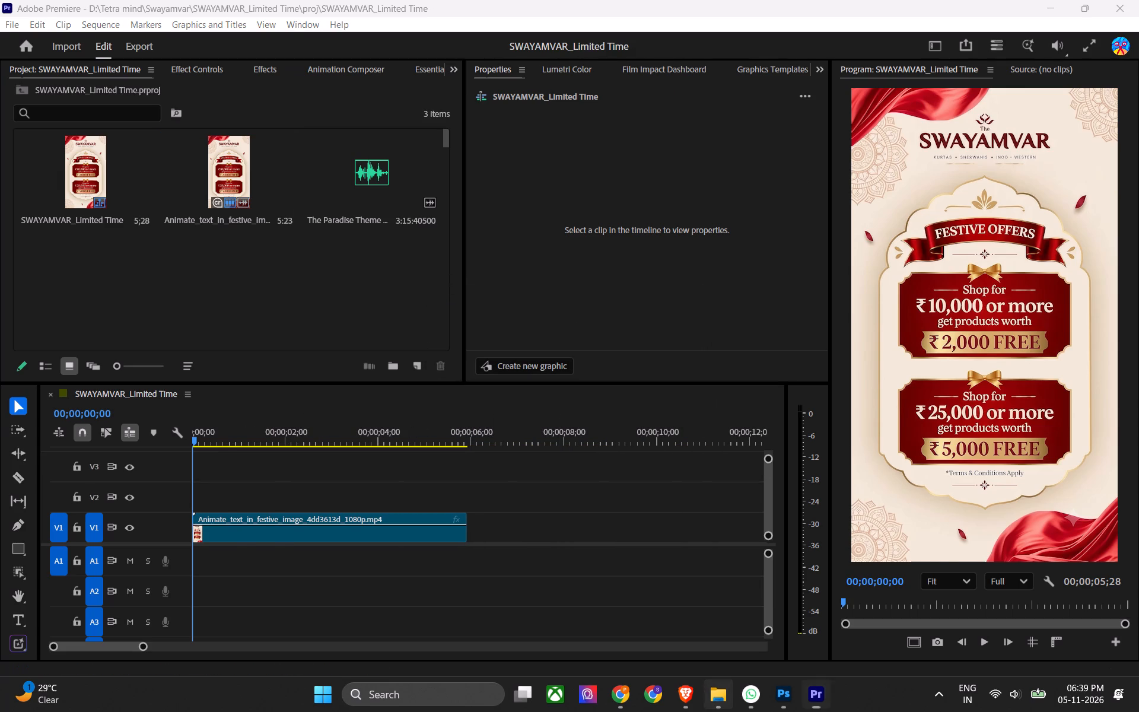
pyautogui.click(676, 443)
pyautogui.click(332, 180)
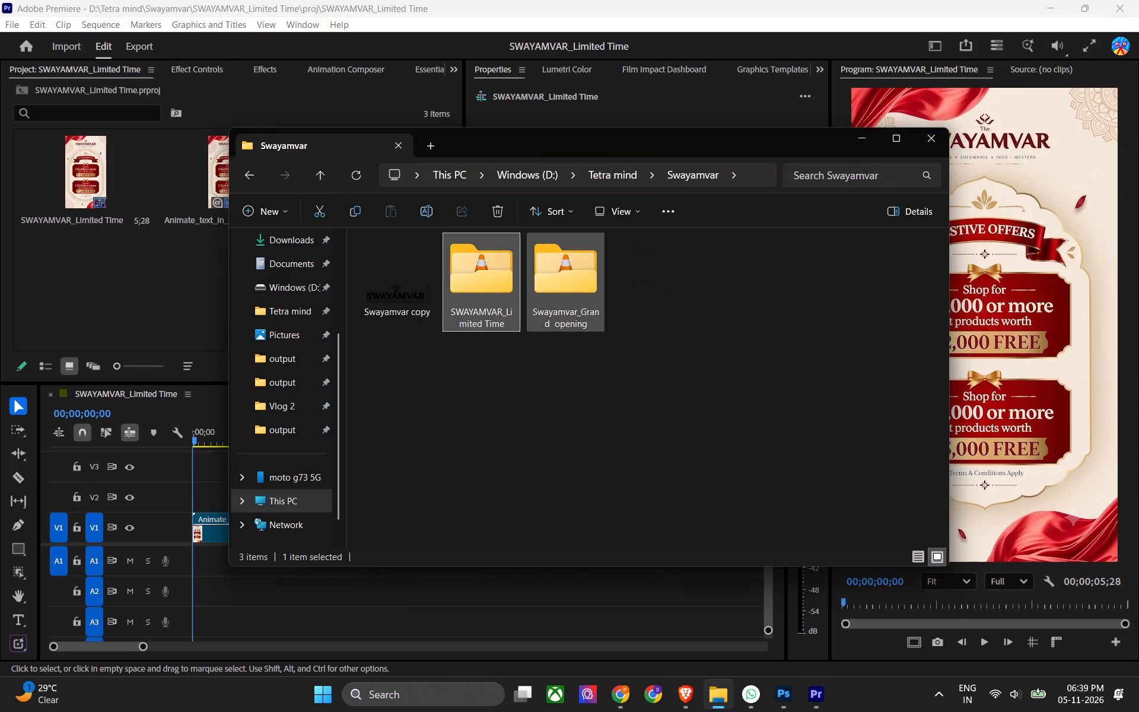
pyautogui.moveTo(396, 293); pyautogui.dragTo(120, 265)
pyautogui.click(133, 298)
pyautogui.hotkey('ctrl', 's')
pyautogui.click(206, 302)
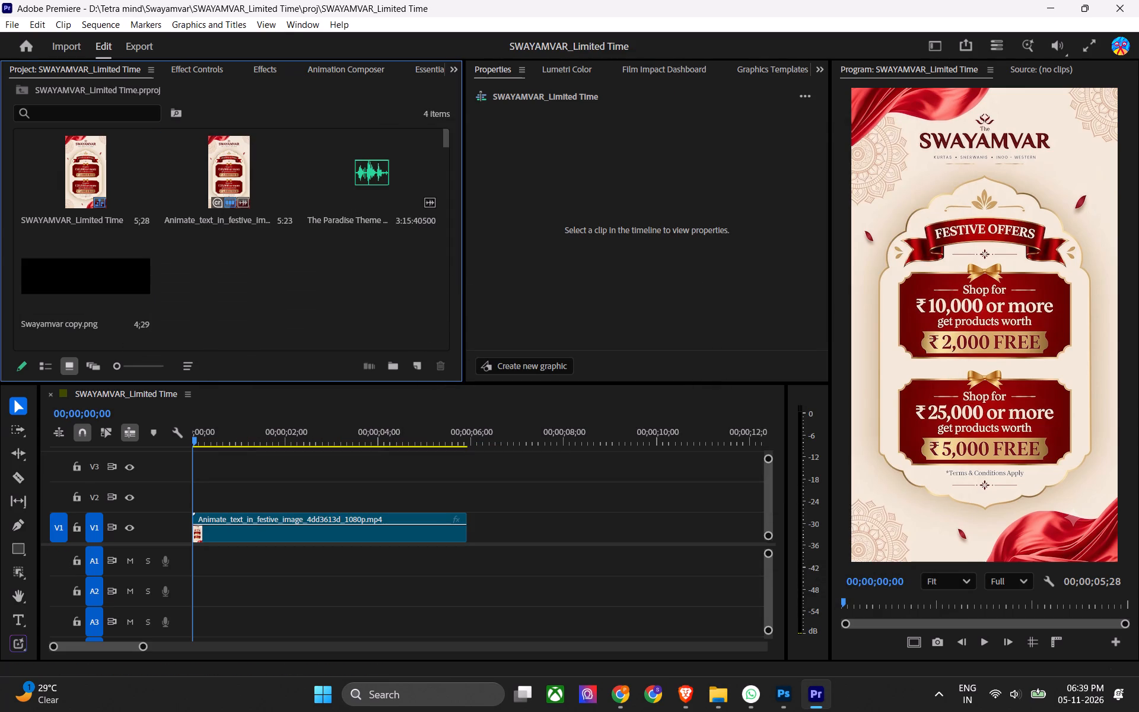
# Create a 1080 x 1920 Color Matte in cream EFE7D3, sampled from the video's background, keeping the default name.
pyautogui.click(411, 363)
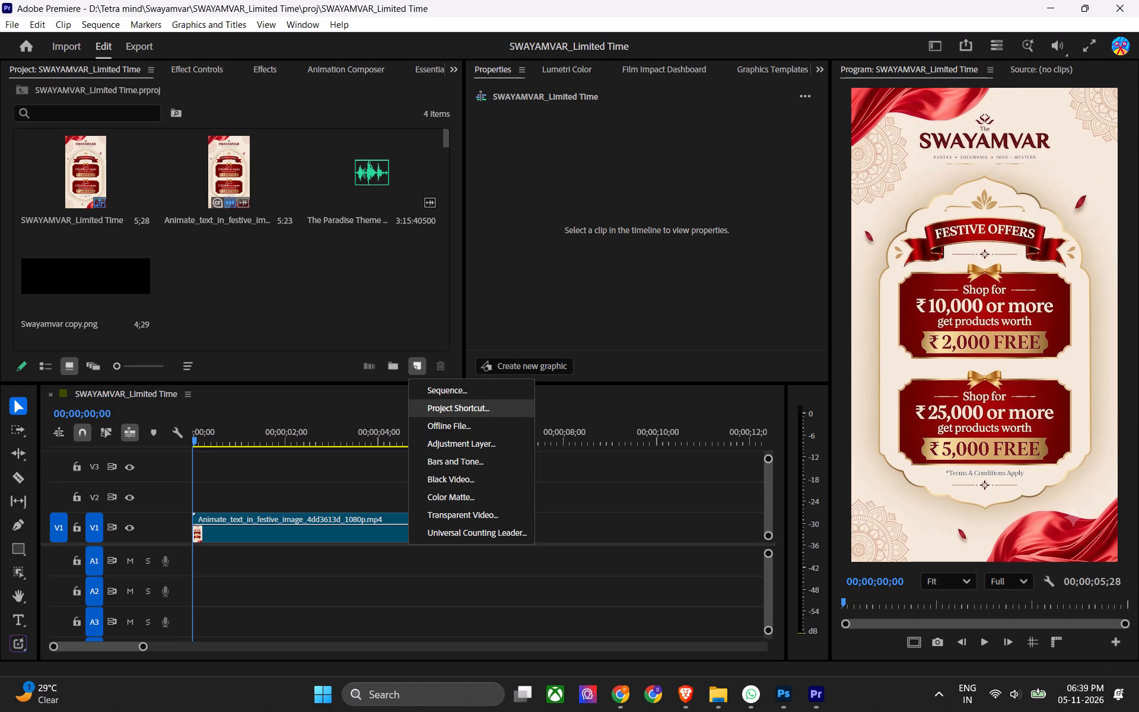
pyautogui.click(453, 491)
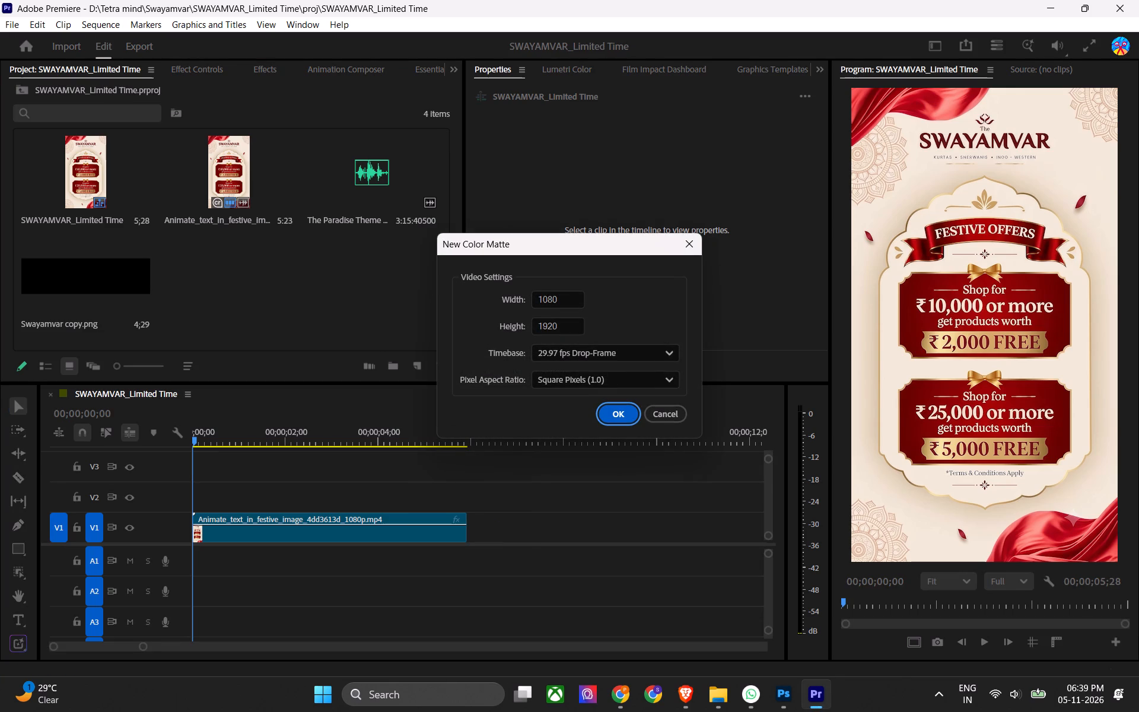
pyautogui.click(630, 413)
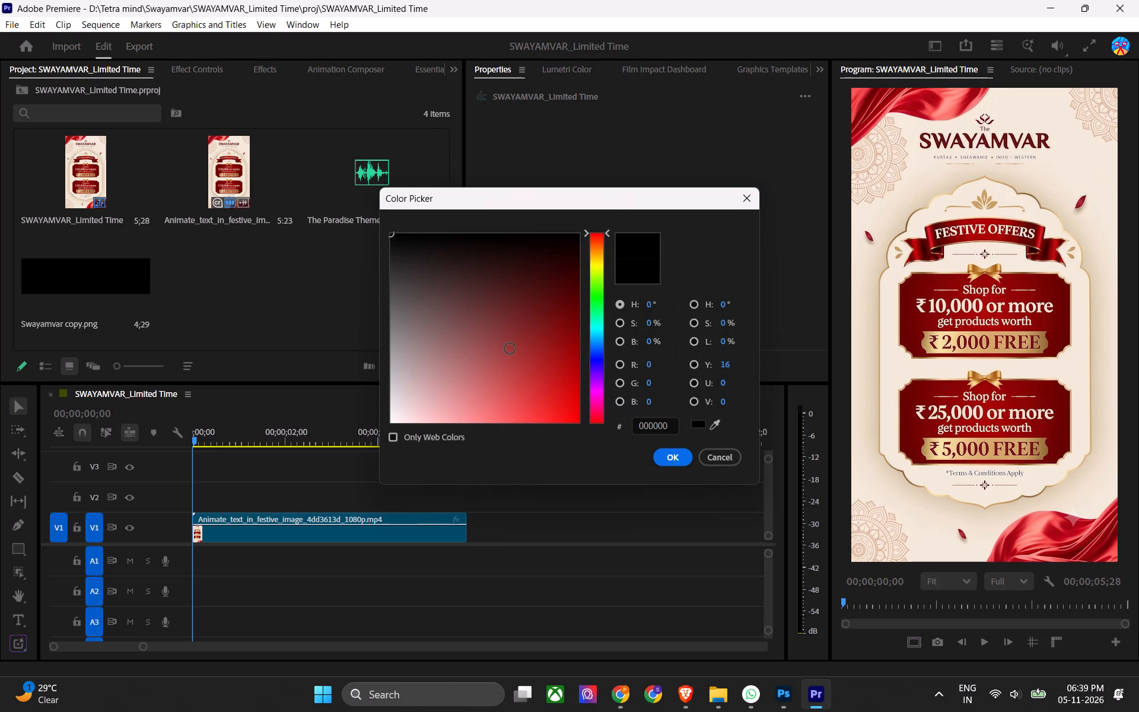
pyautogui.moveTo(491, 349); pyautogui.dragTo(366, 459)
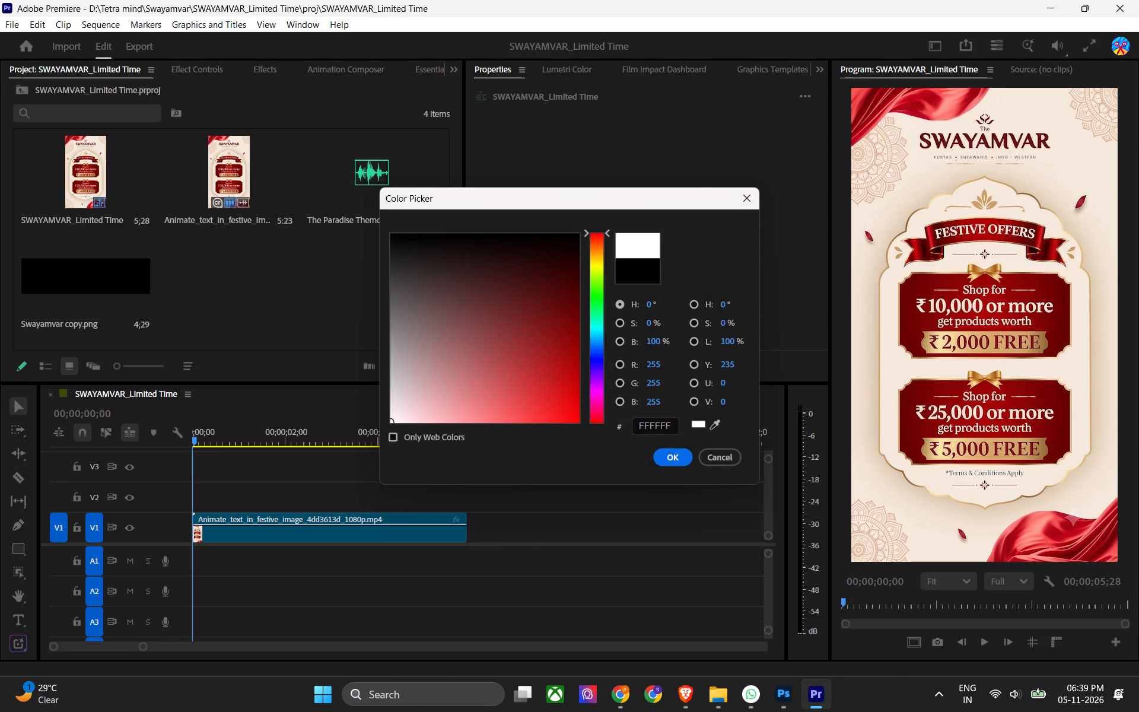
pyautogui.click(713, 427)
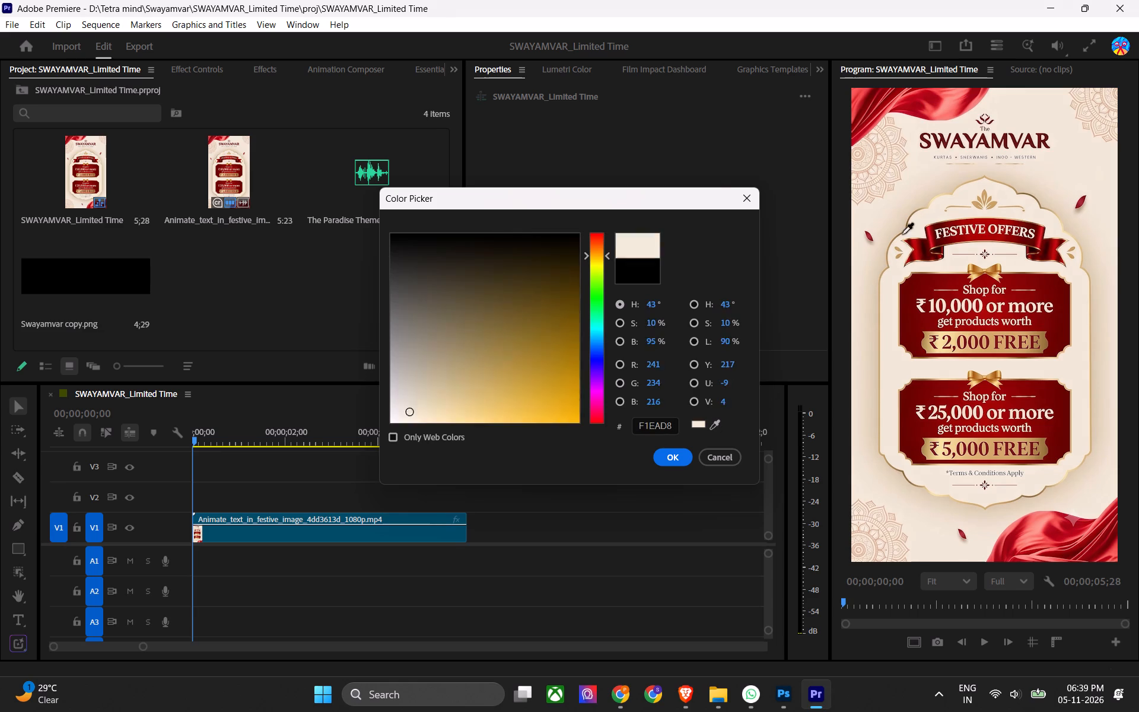
pyautogui.click(918, 172)
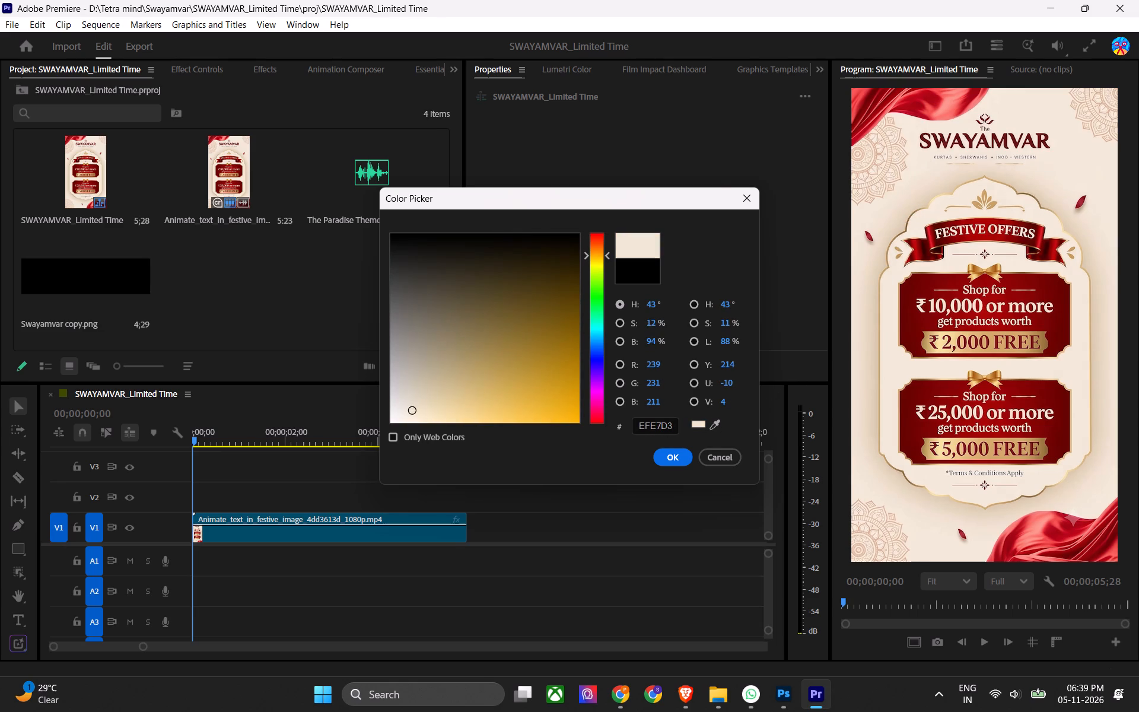
pyautogui.click(676, 449)
pyautogui.click(543, 367)
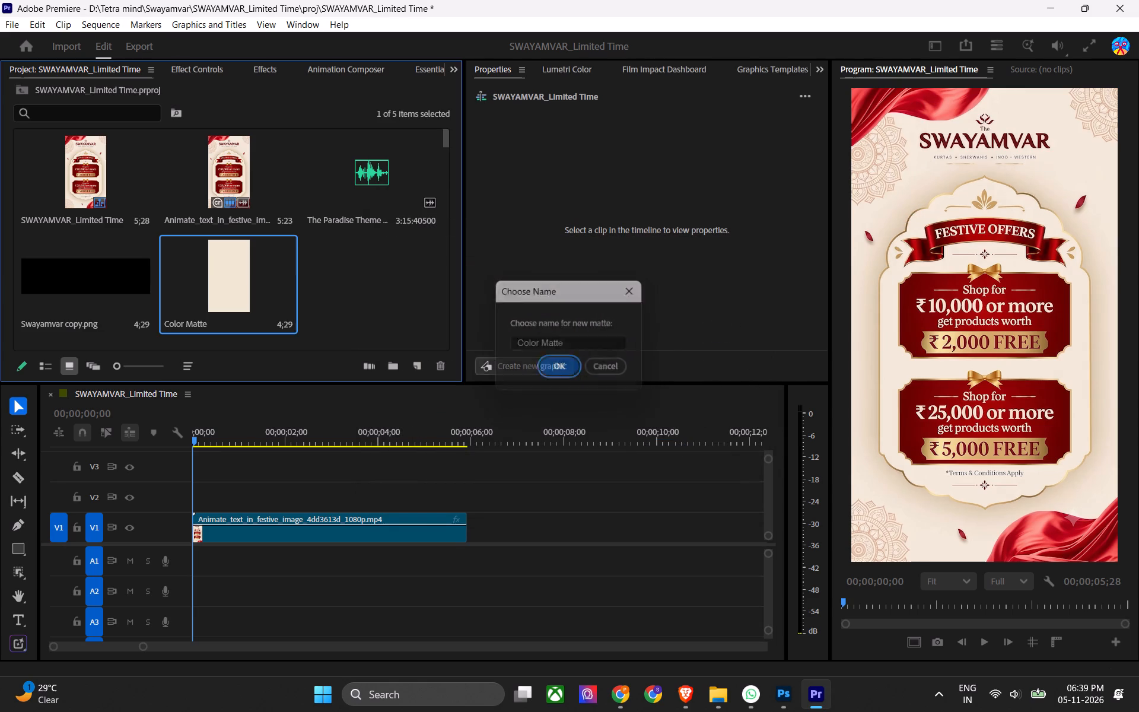
pyautogui.click(339, 321)
# Place the Color Matte on V1 directly after the festive video clip and save the project.
pyautogui.moveTo(238, 298); pyautogui.dragTo(470, 525)
pyautogui.moveTo(402, 433); pyautogui.dragTo(204, 452)
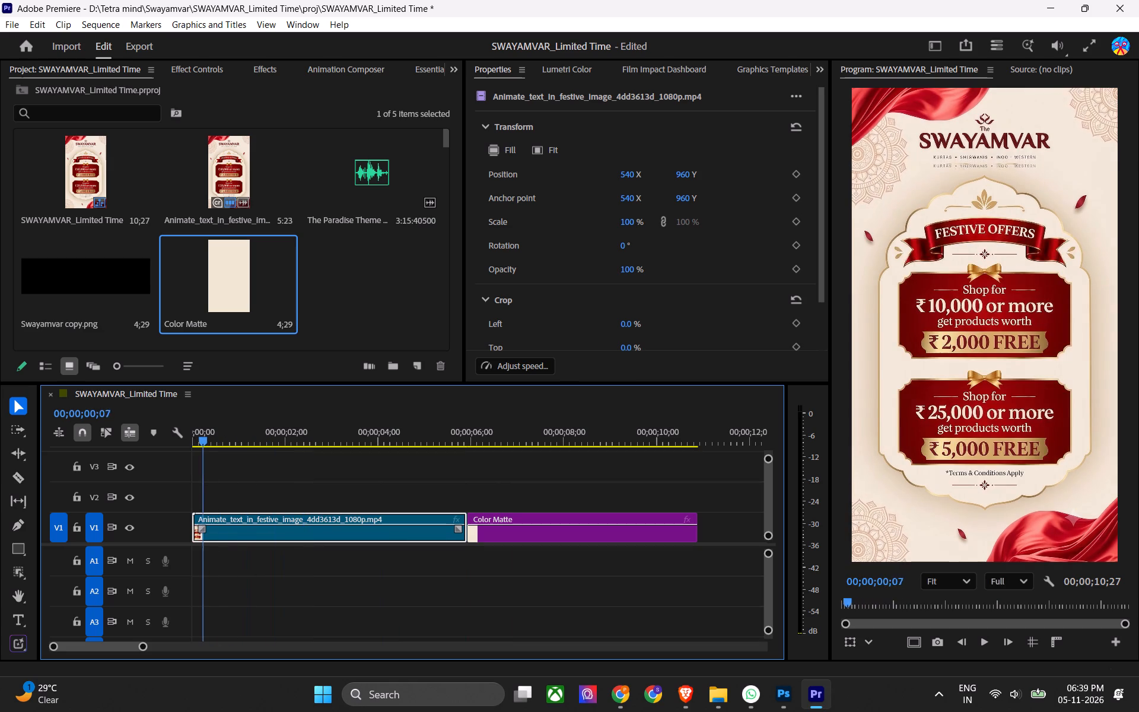
pyautogui.moveTo(204, 452); pyautogui.dragTo(214, 460)
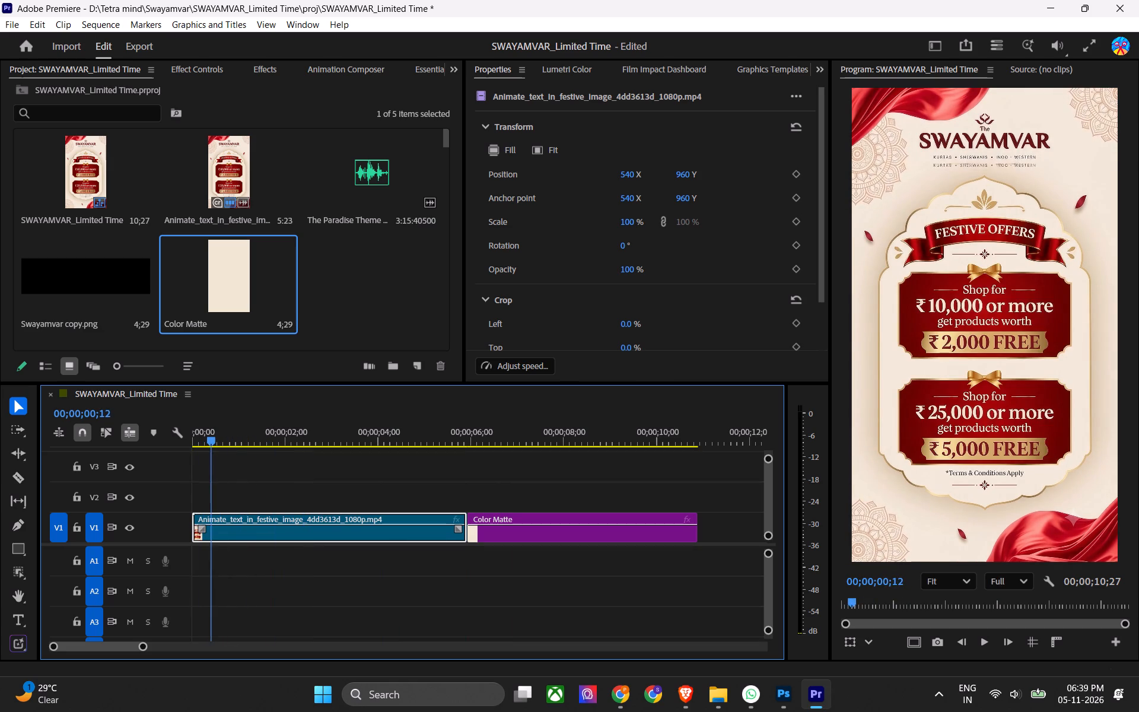
pyautogui.moveTo(214, 460); pyautogui.dragTo(155, 460)
pyautogui.hotkey('ctrl', 's')
pyautogui.hotkey('ctrl', 's')
# Play the sequence to review how the festive offers animate in the video.
pyautogui.press('space')
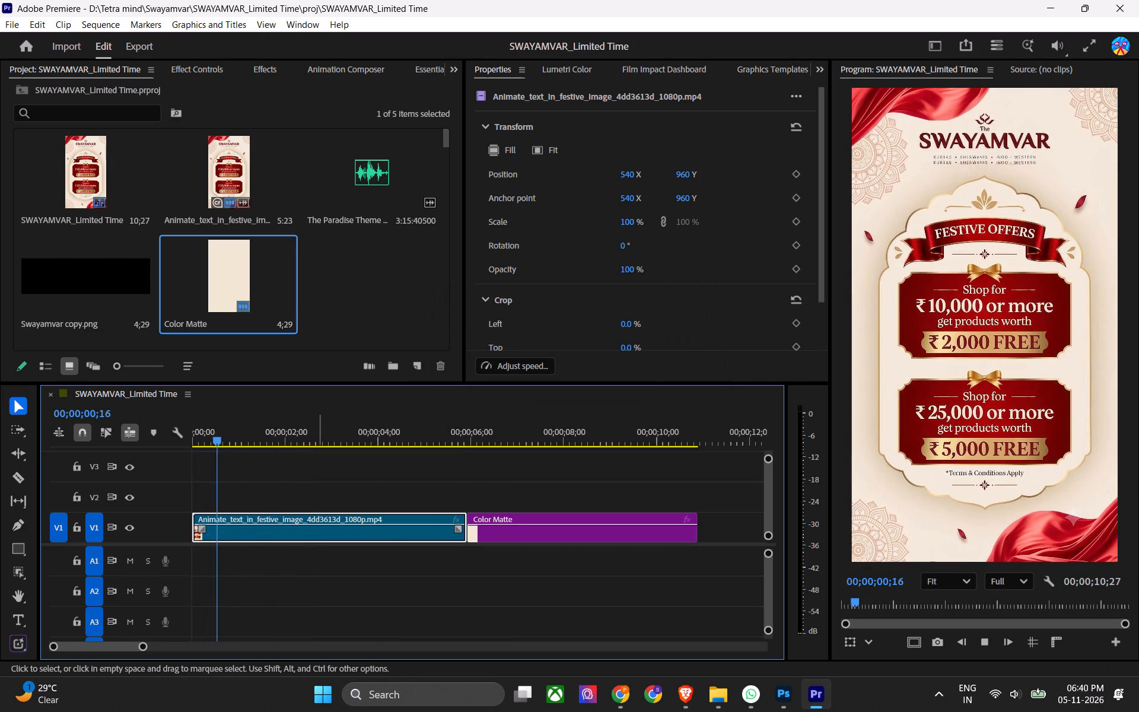
pyautogui.keyDown('alt'); pyautogui.scroll(2, 317, 507); pyautogui.keyUp('alt')
pyautogui.press('space')
pyautogui.hotkey('ctrl', 's')
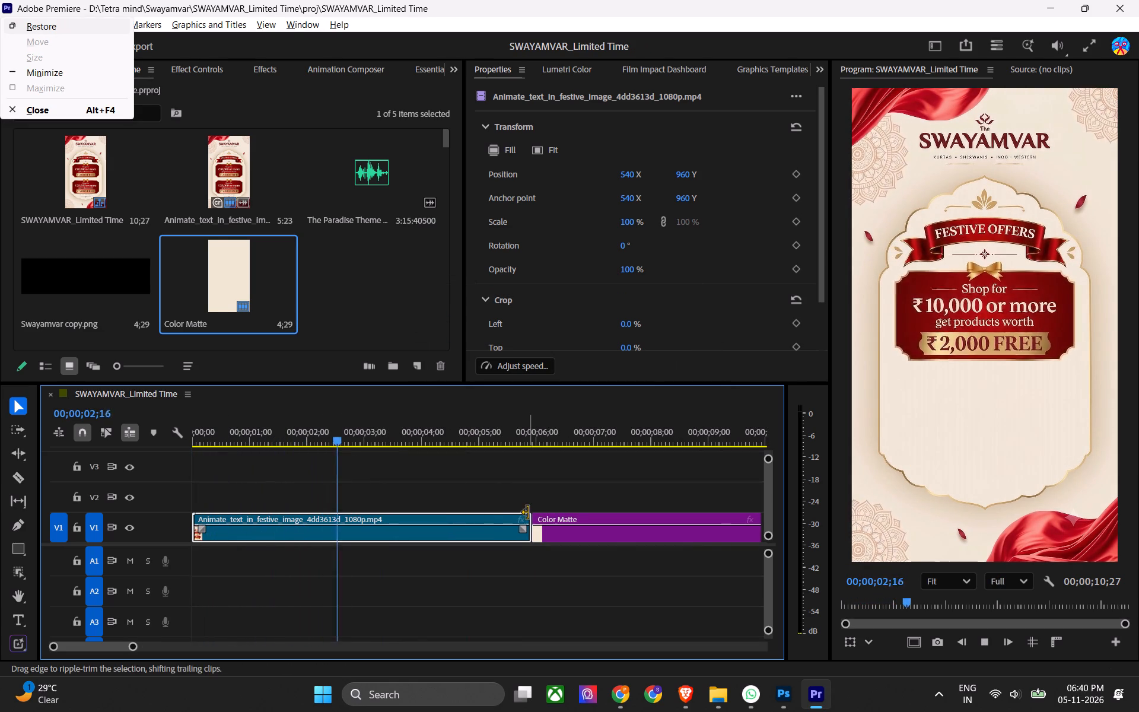
pyautogui.click(355, 448)
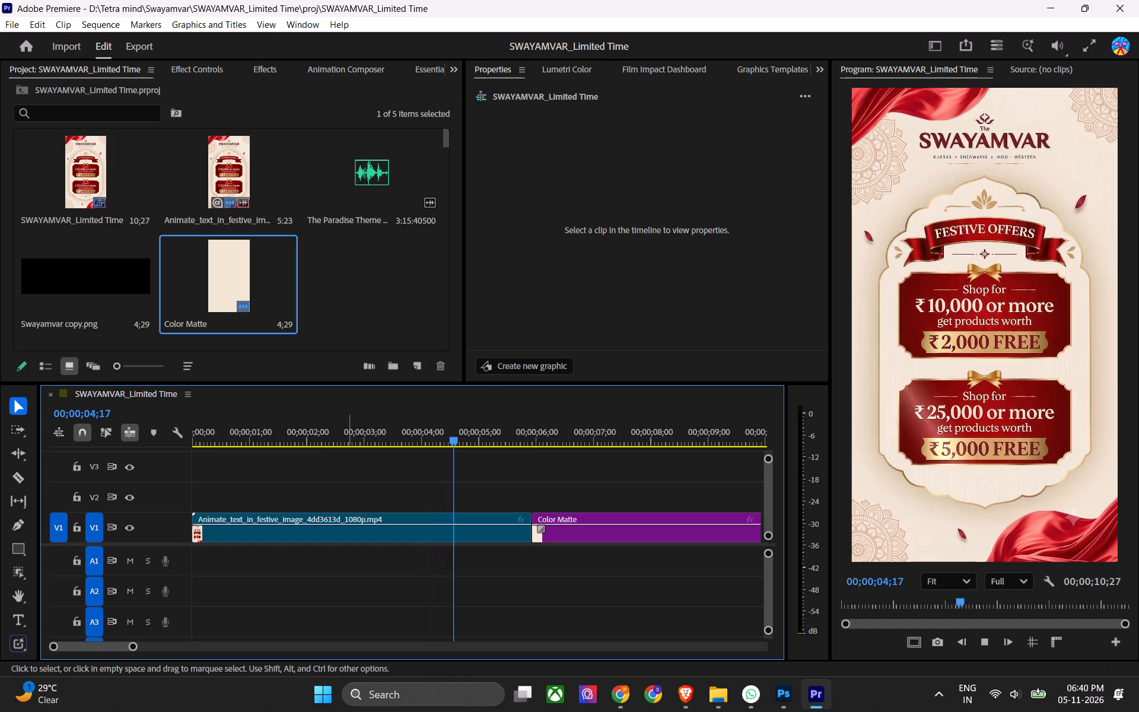
pyautogui.click(326, 434)
pyautogui.hotkey('ctrl', 's')
# Examine the SWAYAMVAR logo and its tagline close up at several points of the festive video.
pyautogui.scroll(5, 1099, 133)
pyautogui.moveTo(937, 198); pyautogui.dragTo(981, 355, button='middle')
pyautogui.scroll(6, 958, 281)
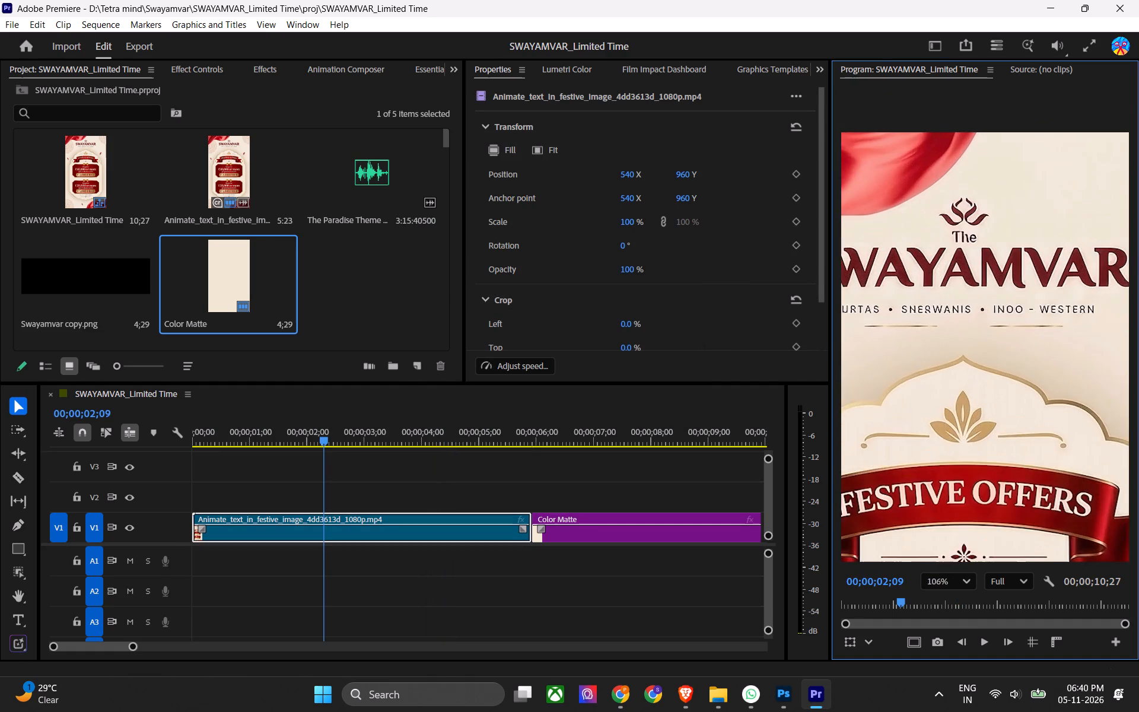
pyautogui.scroll(5, 924, 249)
pyautogui.hotkey('ctrl', 's')
pyautogui.click(947, 573)
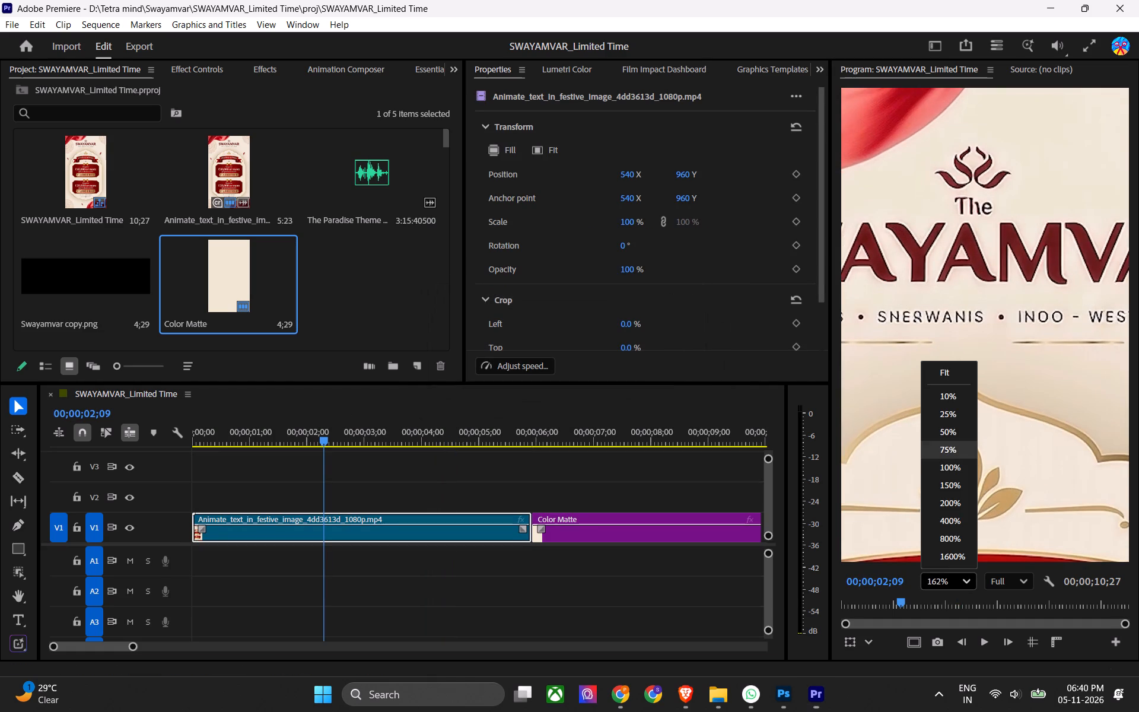
pyautogui.click(933, 362)
pyautogui.click(947, 373)
pyautogui.hotkey('ctrl', 's')
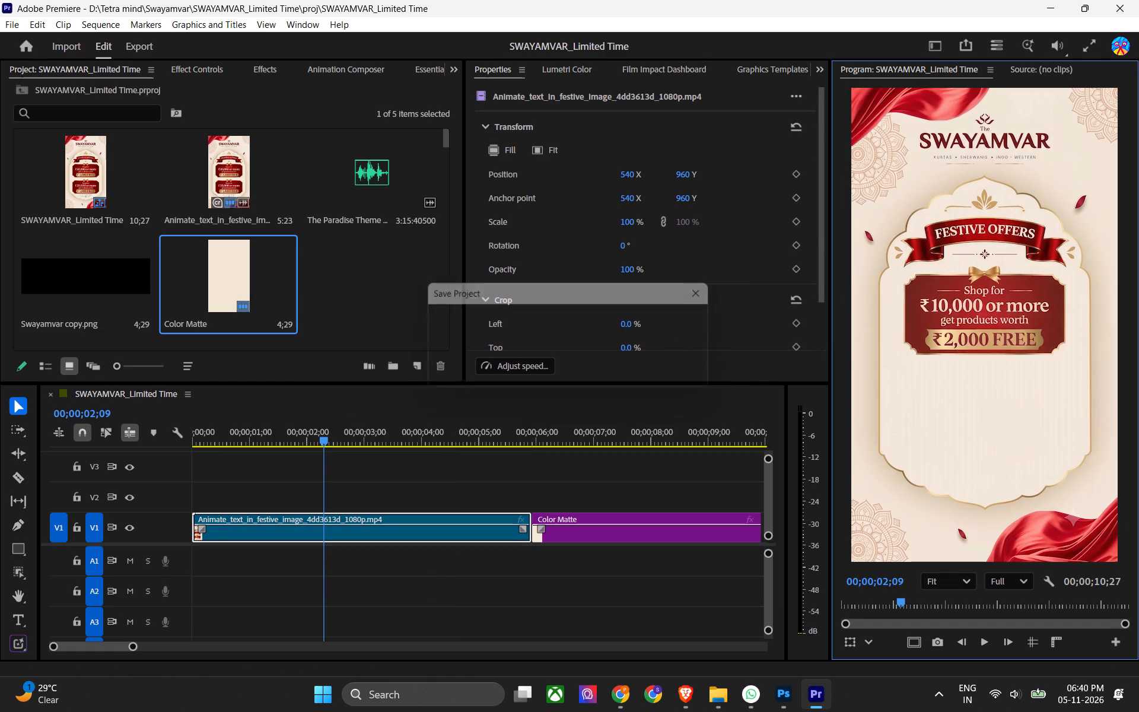
pyautogui.hotkey('ctrl', 's')
pyautogui.scroll(2, 947, 81)
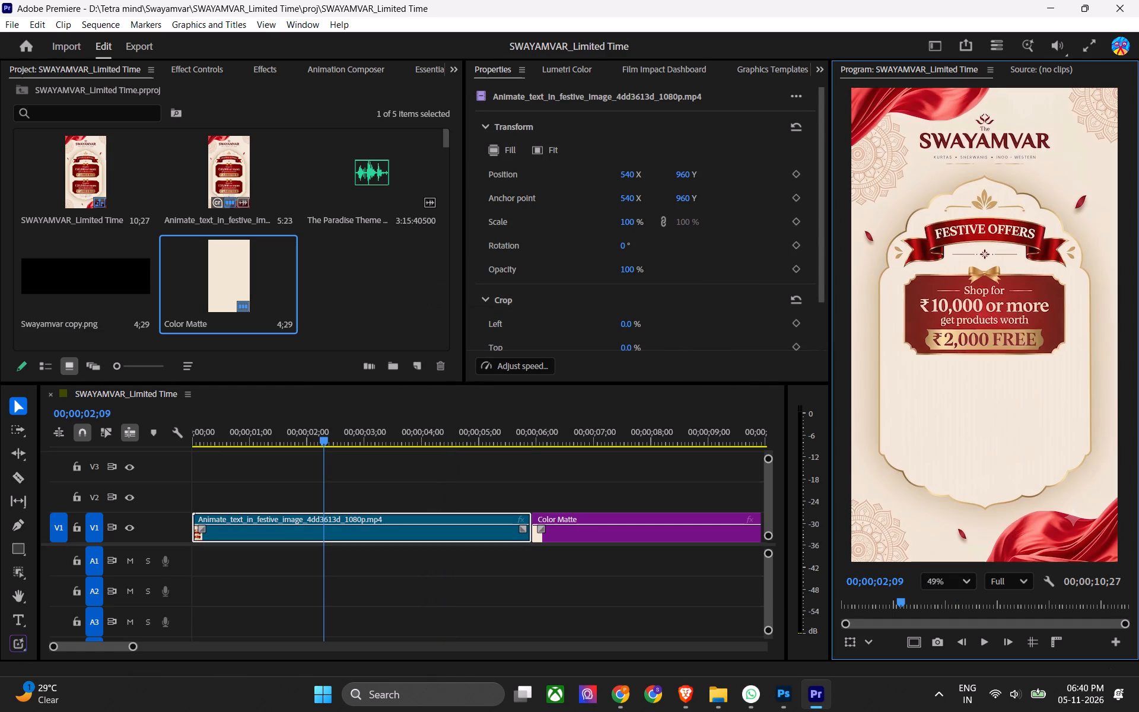
pyautogui.scroll(7, 947, 81)
pyautogui.scroll(-5, 939, 164)
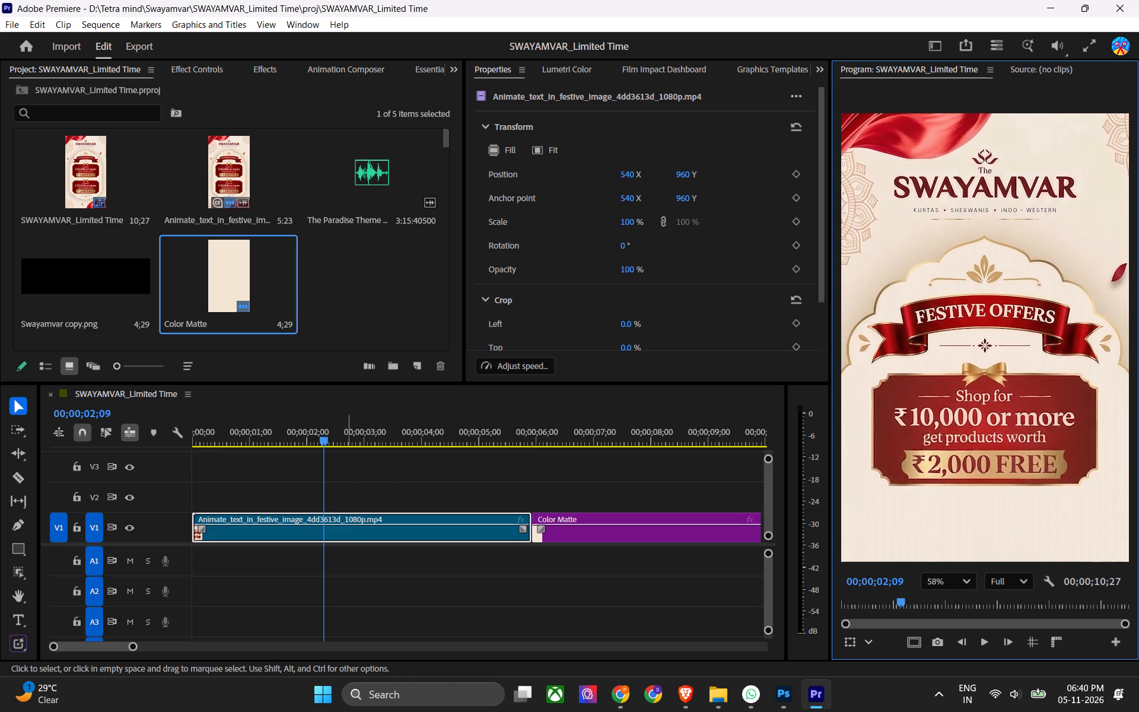
pyautogui.moveTo(336, 439); pyautogui.dragTo(441, 449)
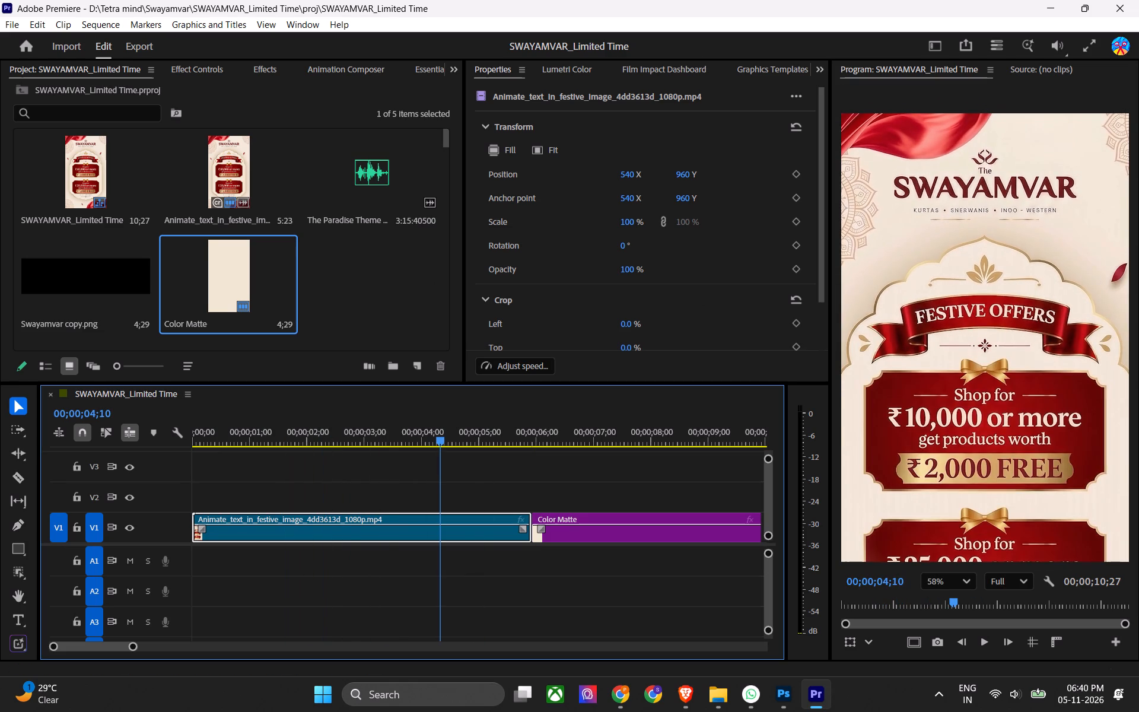
pyautogui.scroll(8, 948, 132)
pyautogui.moveTo(425, 430); pyautogui.dragTo(168, 428)
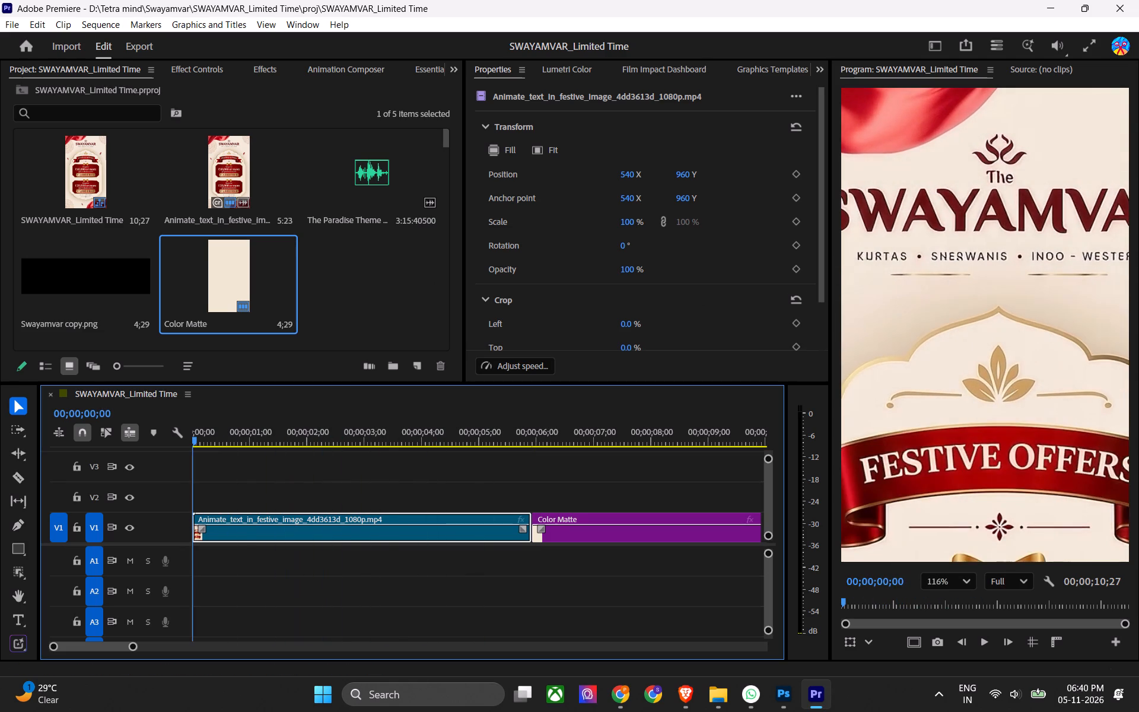
pyautogui.moveTo(168, 428); pyautogui.dragTo(295, 444)
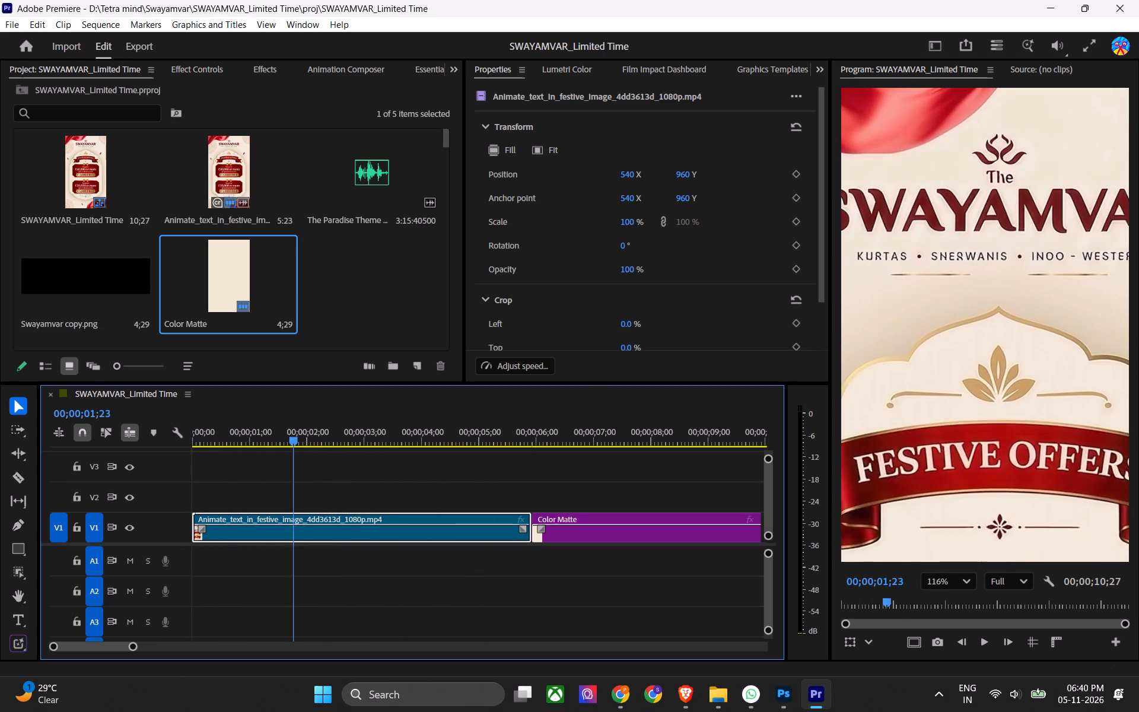
pyautogui.moveTo(295, 444); pyautogui.dragTo(320, 438)
pyautogui.click(320, 438)
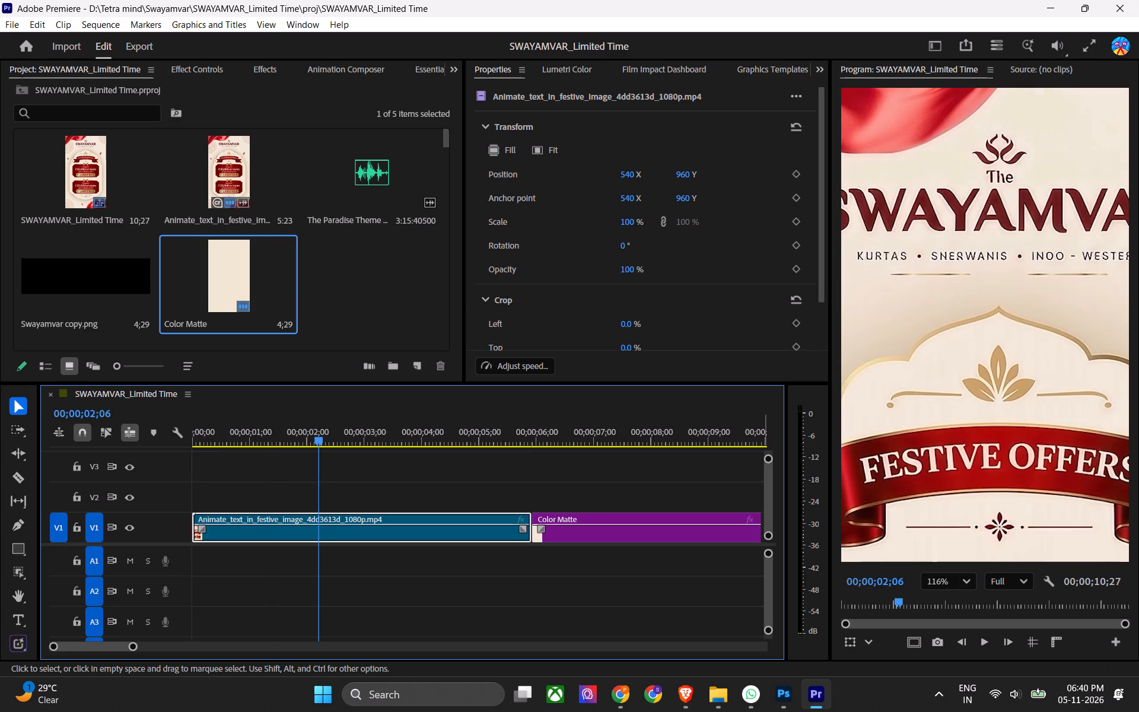
pyautogui.hotkey('ctrl', 's')
# Play the sequence full screen from the start through to the Color Matte and fit the preview again.
pyautogui.moveTo(299, 432); pyautogui.dragTo(190, 442)
pyautogui.hotkey('ctrl', '`')
pyautogui.press('space')
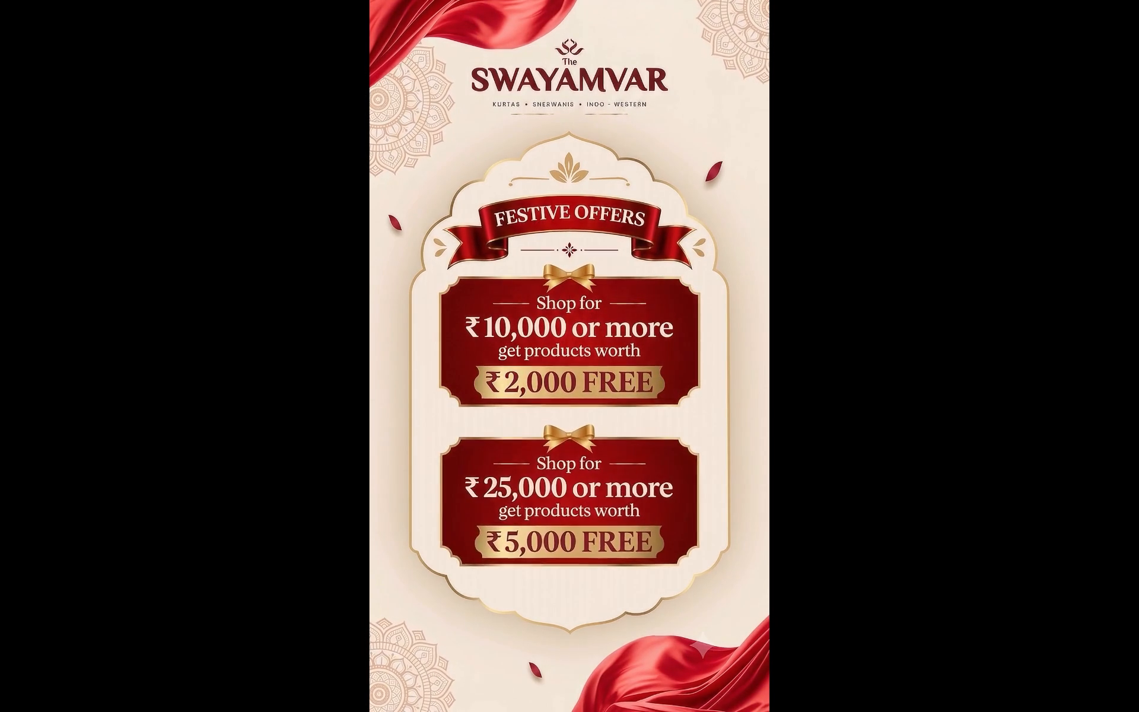
pyautogui.press('space')
pyautogui.press('Escape')
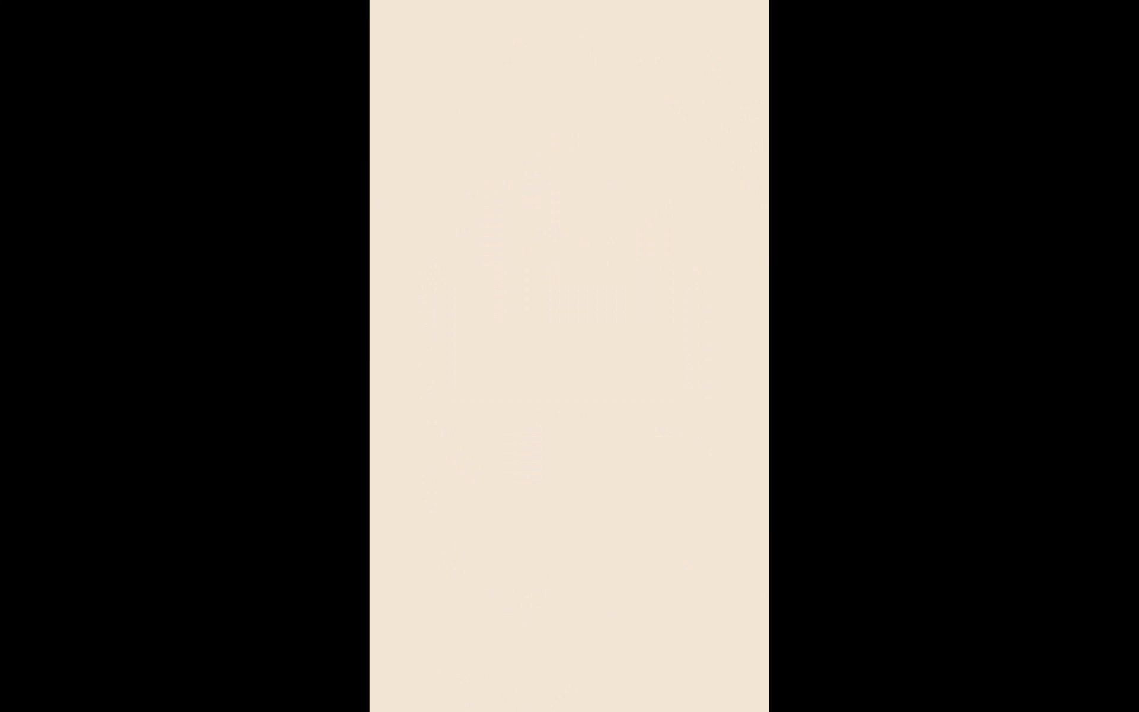
pyautogui.hotkey('ctrl', 's')
pyautogui.click(943, 586)
pyautogui.click(937, 376)
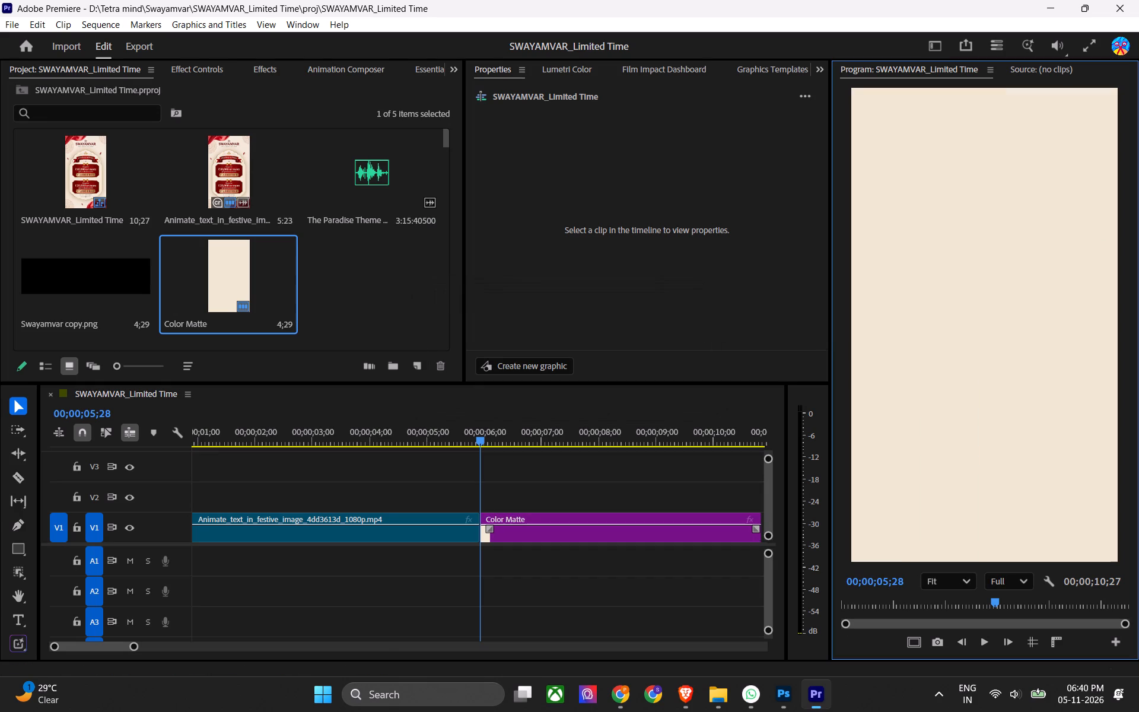
# Scrub back through the festive video to 00;00;02;09 to check how the offer cards appear.
pyautogui.moveTo(483, 430); pyautogui.dragTo(403, 436)
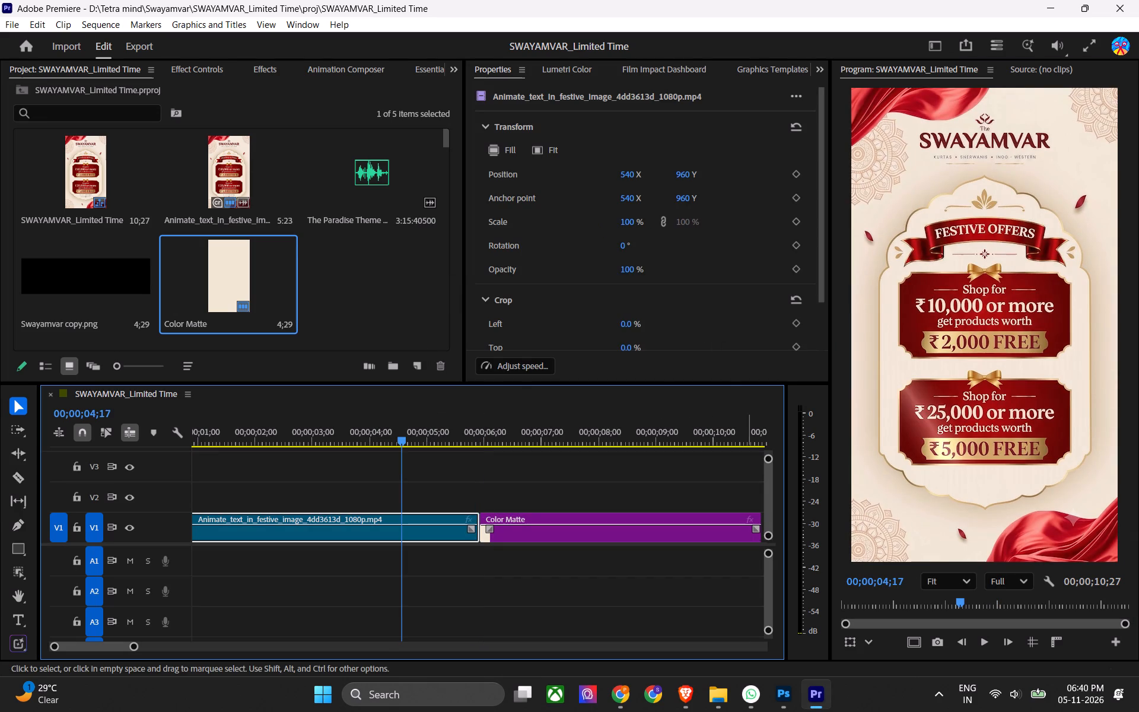
pyautogui.hotkey('ctrl', 's')
pyautogui.hotkey('ctrl', 's')
pyautogui.moveTo(424, 438); pyautogui.dragTo(248, 438)
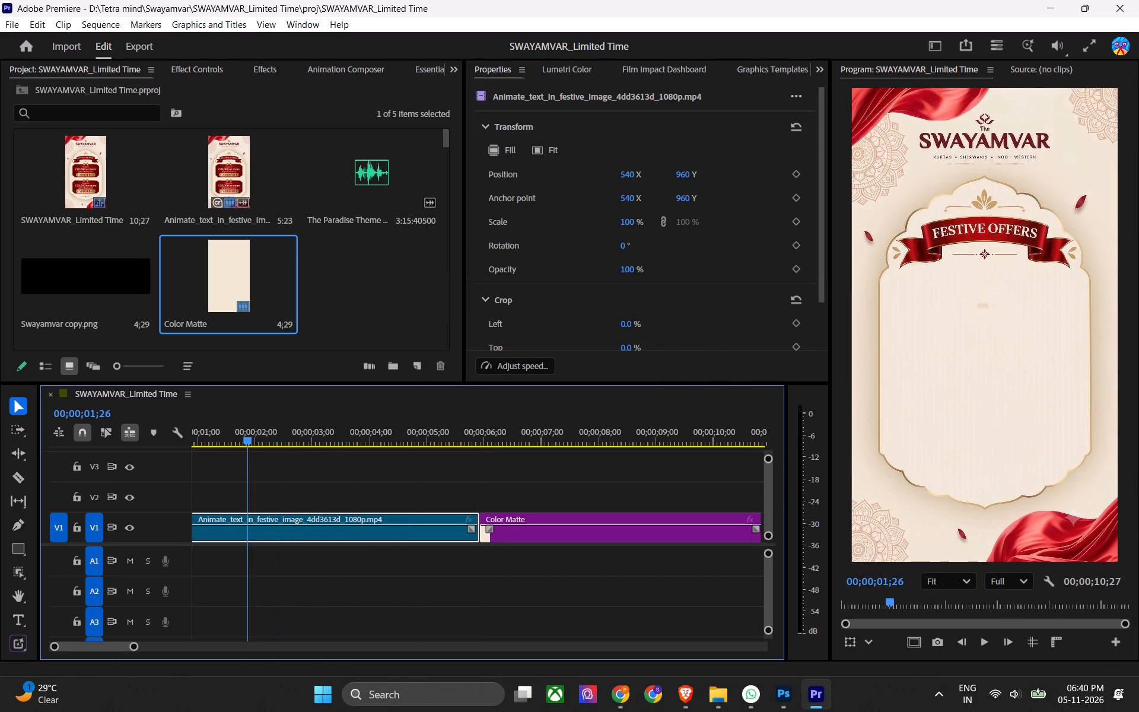
pyautogui.moveTo(248, 438); pyautogui.dragTo(273, 444)
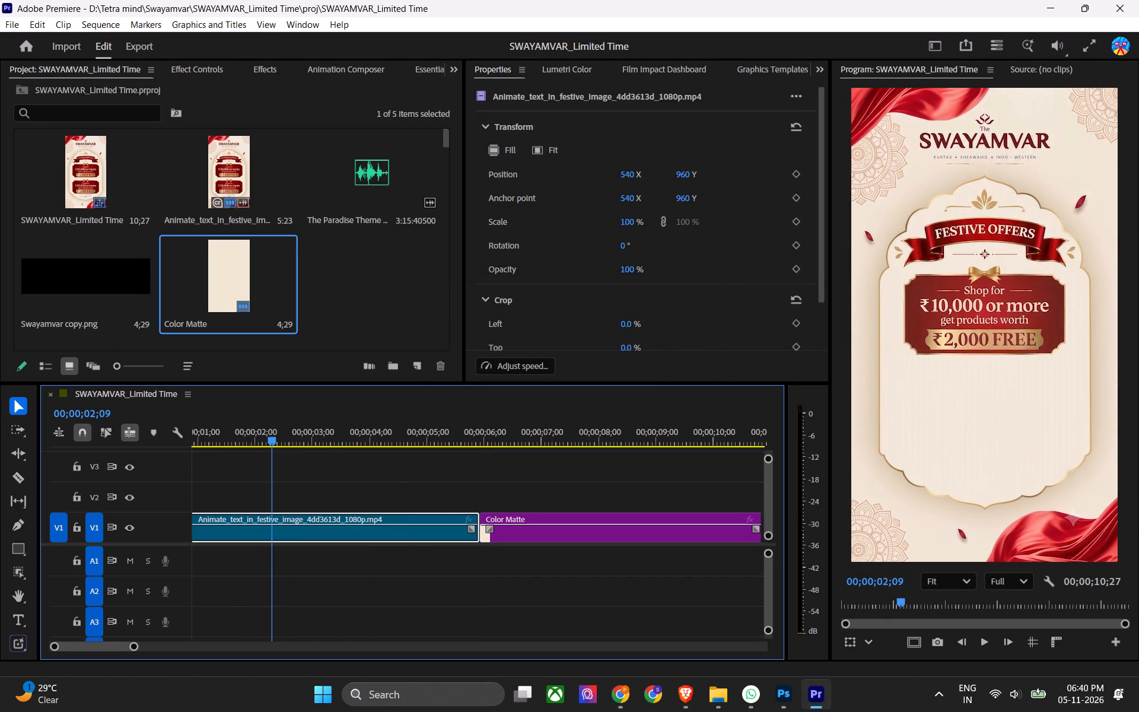
pyautogui.click(409, 257)
pyautogui.hotkey('ctrl', 's')
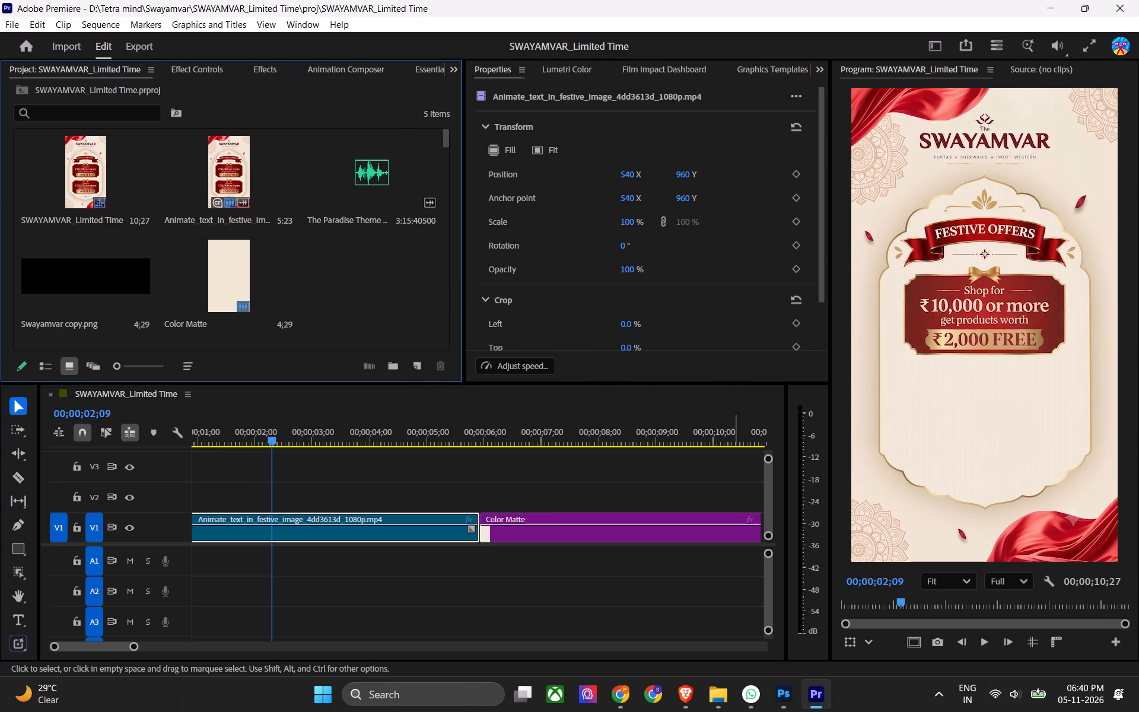
# In File Explorer, move the SWAYAMVAR_Reel_Limited Time copy image from the desktop into the SWAYAMVAR_Limited Time project's footage folder.
pyautogui.click(715, 692)
pyautogui.click(612, 462)
pyautogui.click(479, 285)
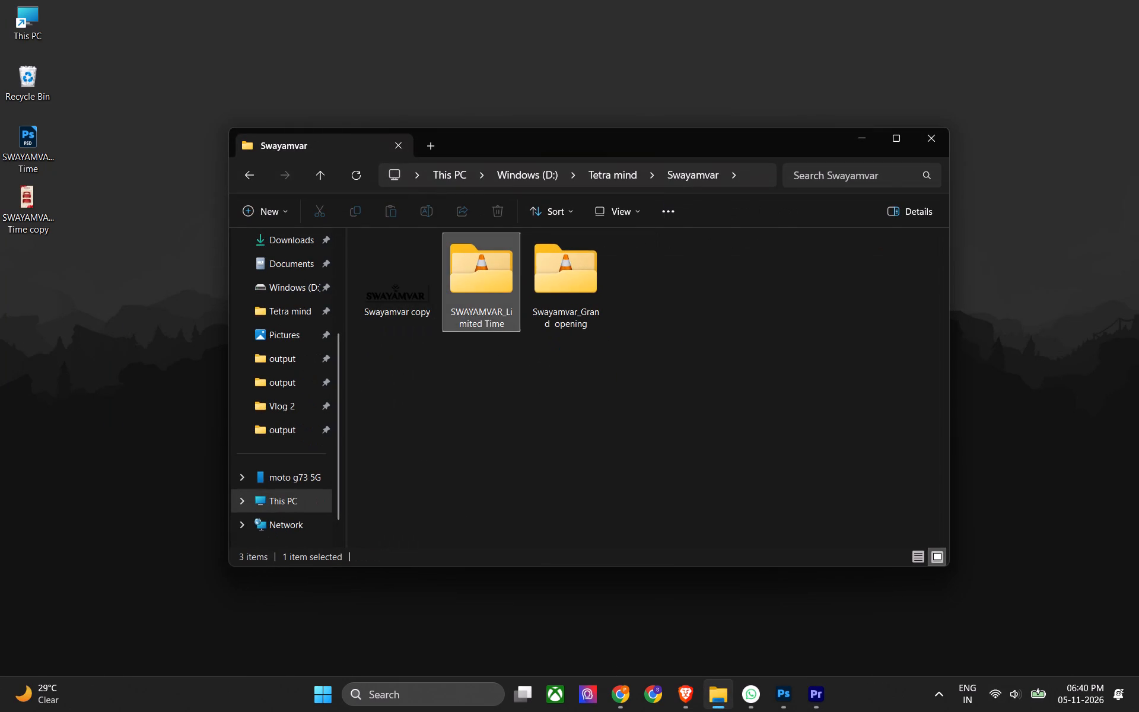
pyautogui.click(479, 285)
pyautogui.doubleClick(405, 278)
pyautogui.moveTo(41, 281); pyautogui.dragTo(20, 206)
pyautogui.hotkey('ctrl', 'x')
pyautogui.click(438, 433)
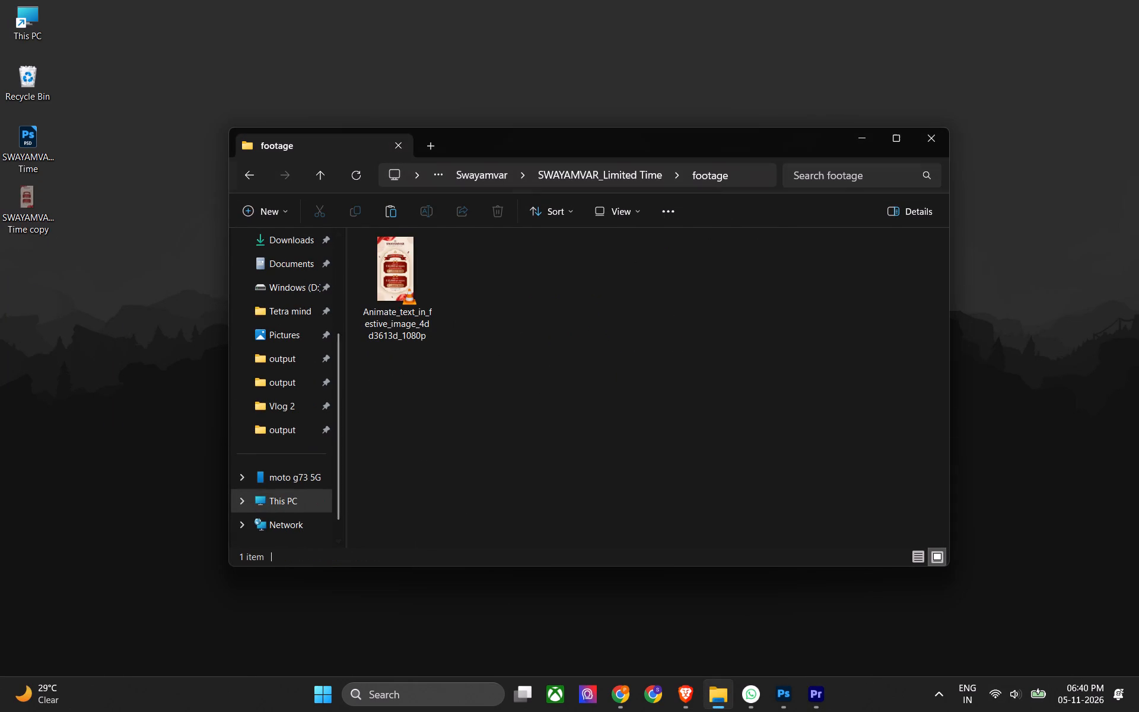
pyautogui.hotkey('ctrl', 'v')
pyautogui.keyDown('ctrl'); pyautogui.click(440, 433); pyautogui.keyUp('ctrl')
# Open the moved reel image in Photos, examine its logo and offer cards up close, and close it.
pyautogui.doubleClick(483, 309)
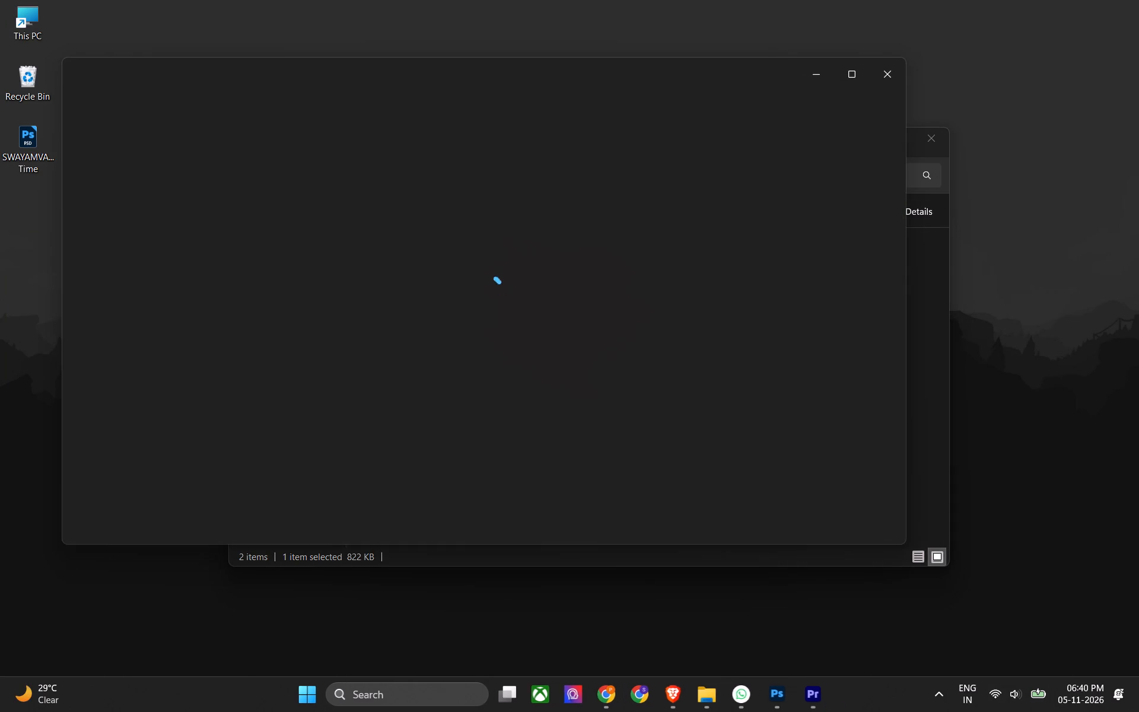
pyautogui.scroll(4, 502, 252)
pyautogui.scroll(-6, 501, 276)
pyautogui.scroll(-3, 638, 282)
pyautogui.scroll(7, 500, 138)
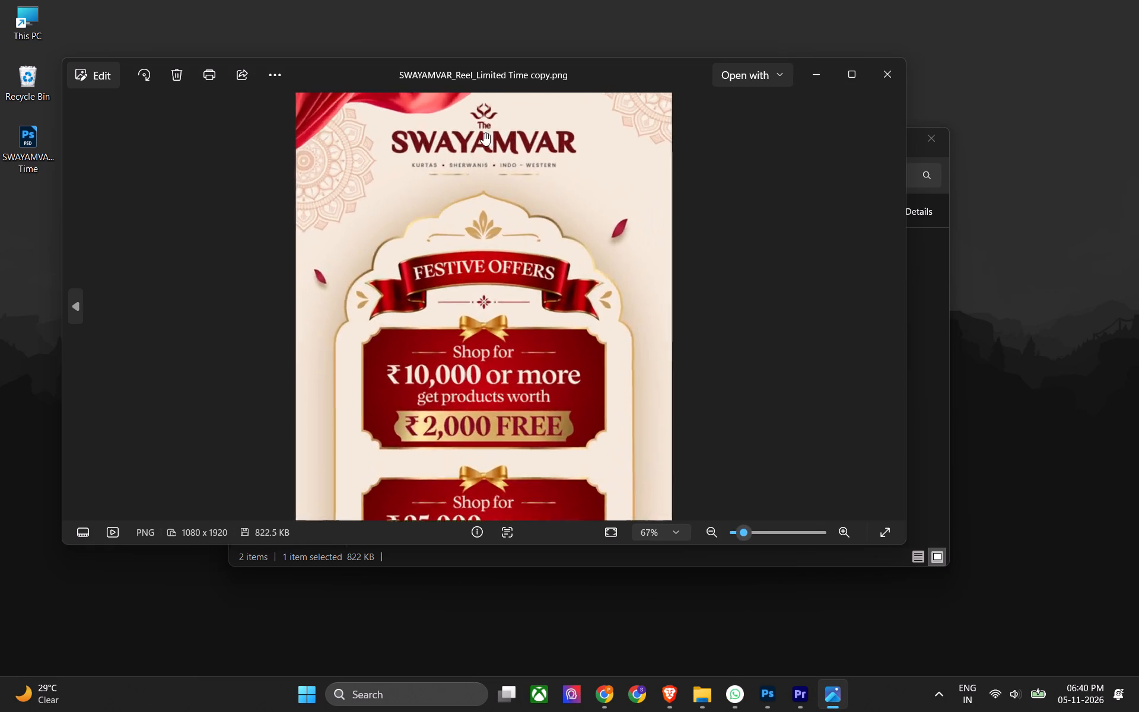
pyautogui.scroll(9, 483, 133)
pyautogui.click(879, 90)
pyautogui.click(750, 424)
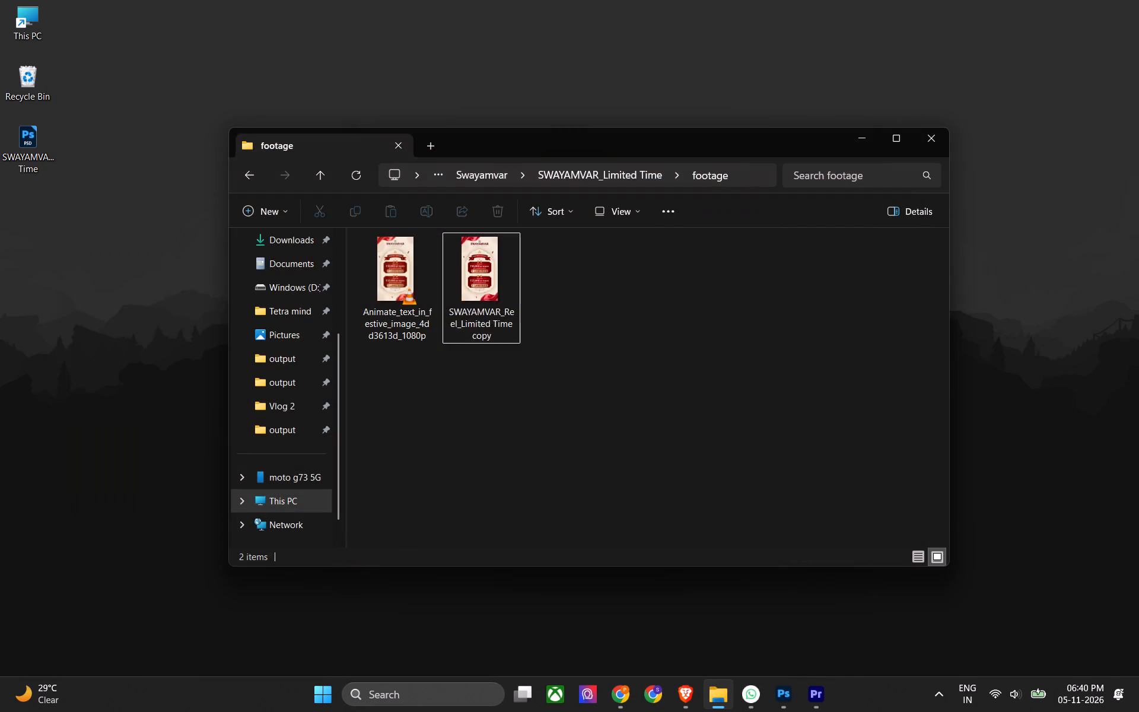
# Back in Premiere, save the project and move the festive text animation clip from V1 up to V2.
pyautogui.click(583, 275)
pyautogui.click(544, 206)
pyautogui.moveTo(377, 438); pyautogui.dragTo(426, 441)
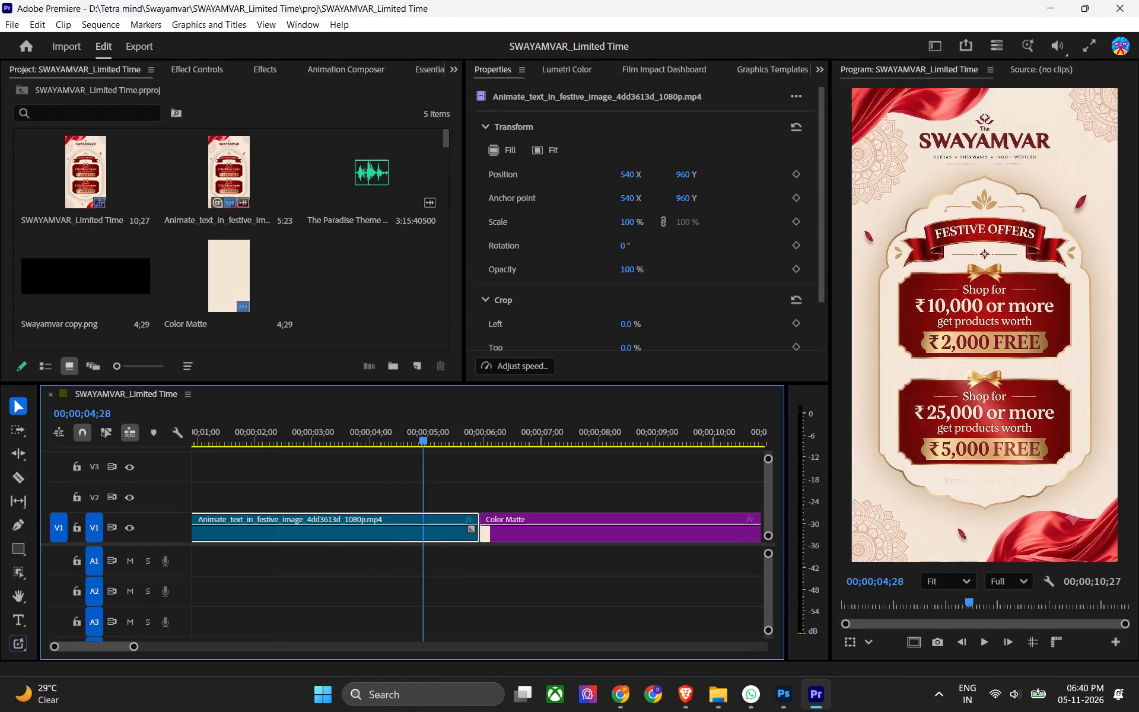
pyautogui.moveTo(426, 441); pyautogui.dragTo(289, 447)
pyautogui.keyDown('alt'); pyautogui.scroll(-4, 280, 472); pyautogui.keyUp('alt')
pyautogui.scroll(3, 312, 497)
pyautogui.scroll(-1, 312, 497)
pyautogui.scroll(1, 312, 497)
pyautogui.hotkey('ctrl', 's')
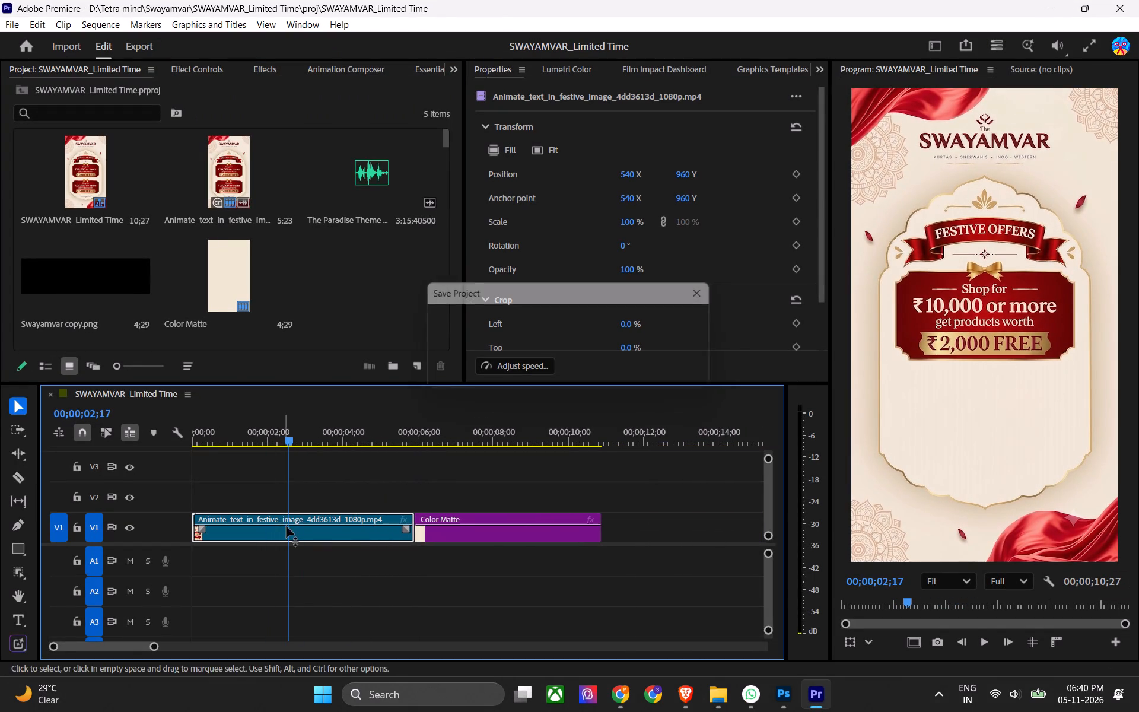
pyautogui.moveTo(294, 513); pyautogui.dragTo(293, 496)
# Import the SWAYAMVAR_Reel_Limited Time copy image from the footage folder into the project.
pyautogui.click(300, 293)
pyautogui.hotkey('alt', 'Tab')
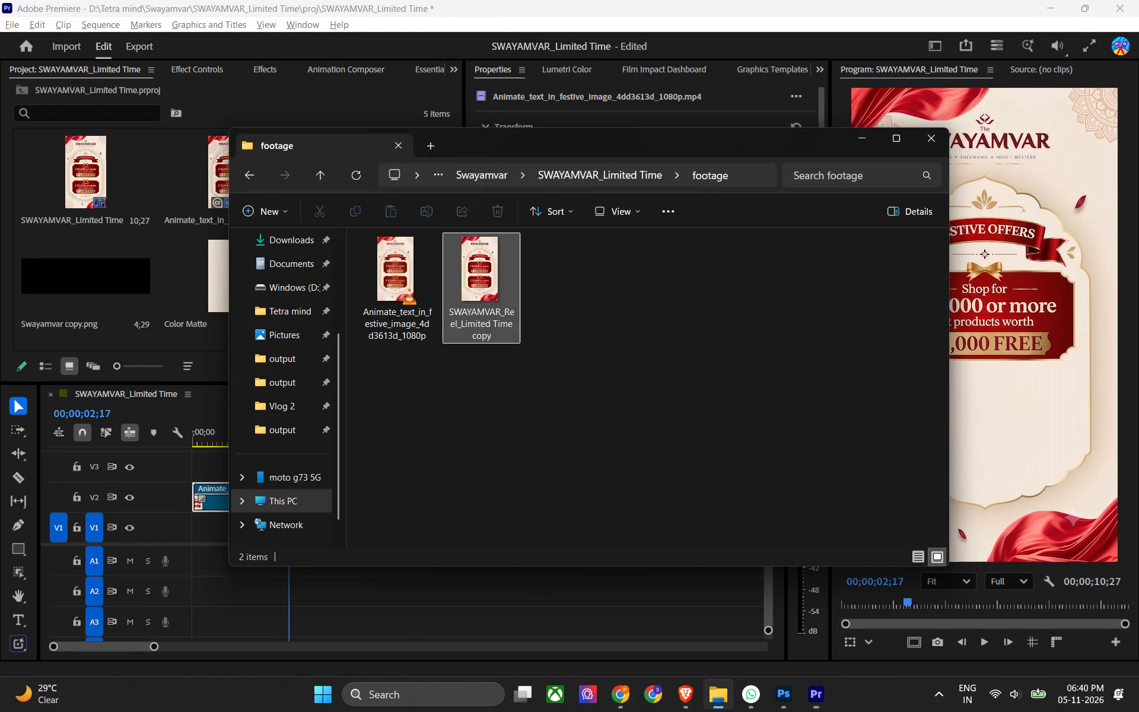
pyautogui.moveTo(492, 294); pyautogui.dragTo(341, 282)
pyautogui.hotkey('alt', 'Tab')
# Place the reel image on V1 at the sequence start, extended to the festive video's end, and save the project.
pyautogui.moveTo(346, 291); pyautogui.dragTo(220, 539)
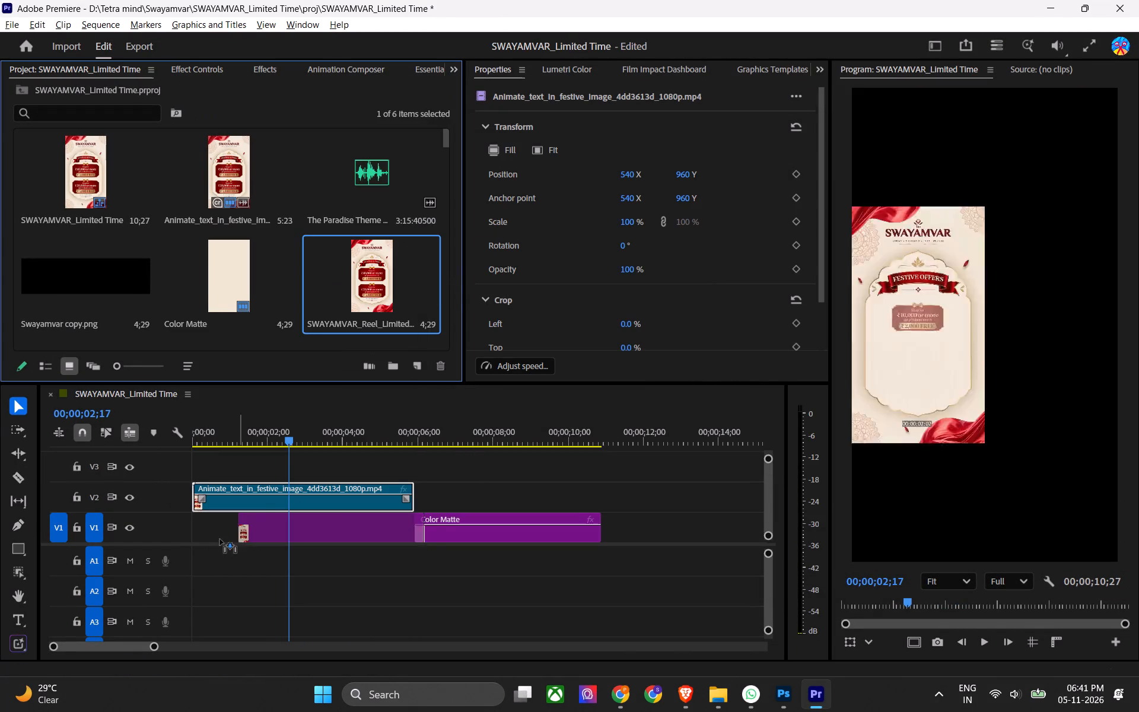
pyautogui.moveTo(220, 539); pyautogui.dragTo(170, 533)
pyautogui.moveTo(380, 521); pyautogui.dragTo(416, 529)
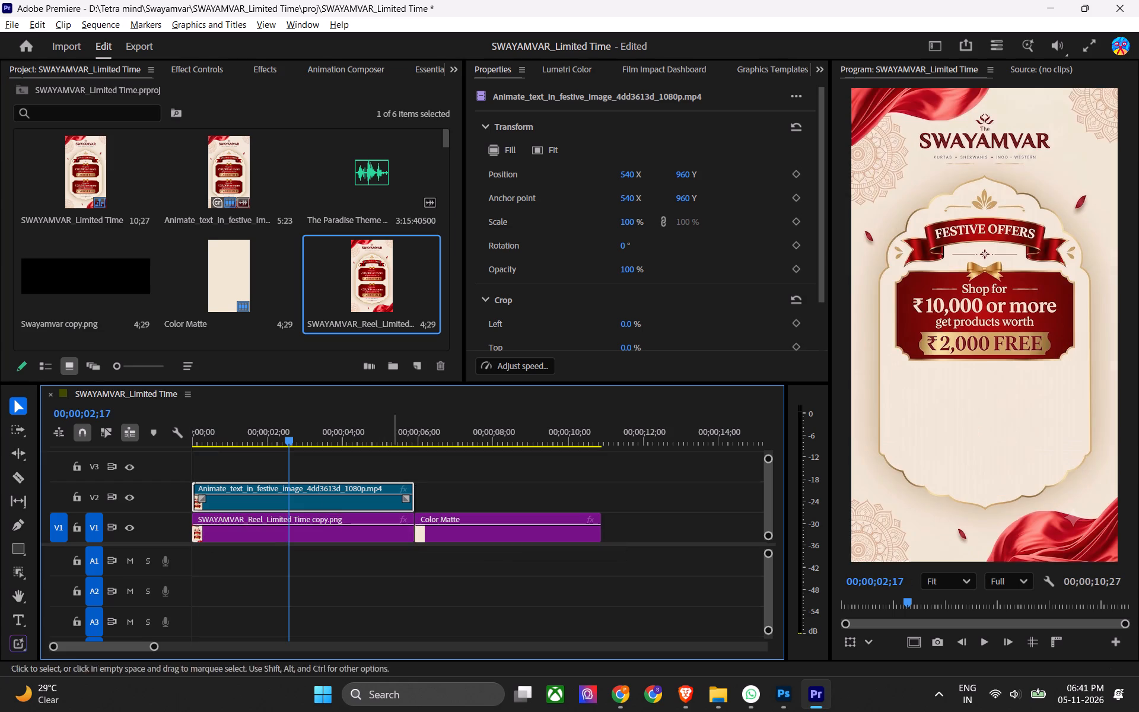
pyautogui.click(265, 522)
pyautogui.hotkey('ctrl', 's')
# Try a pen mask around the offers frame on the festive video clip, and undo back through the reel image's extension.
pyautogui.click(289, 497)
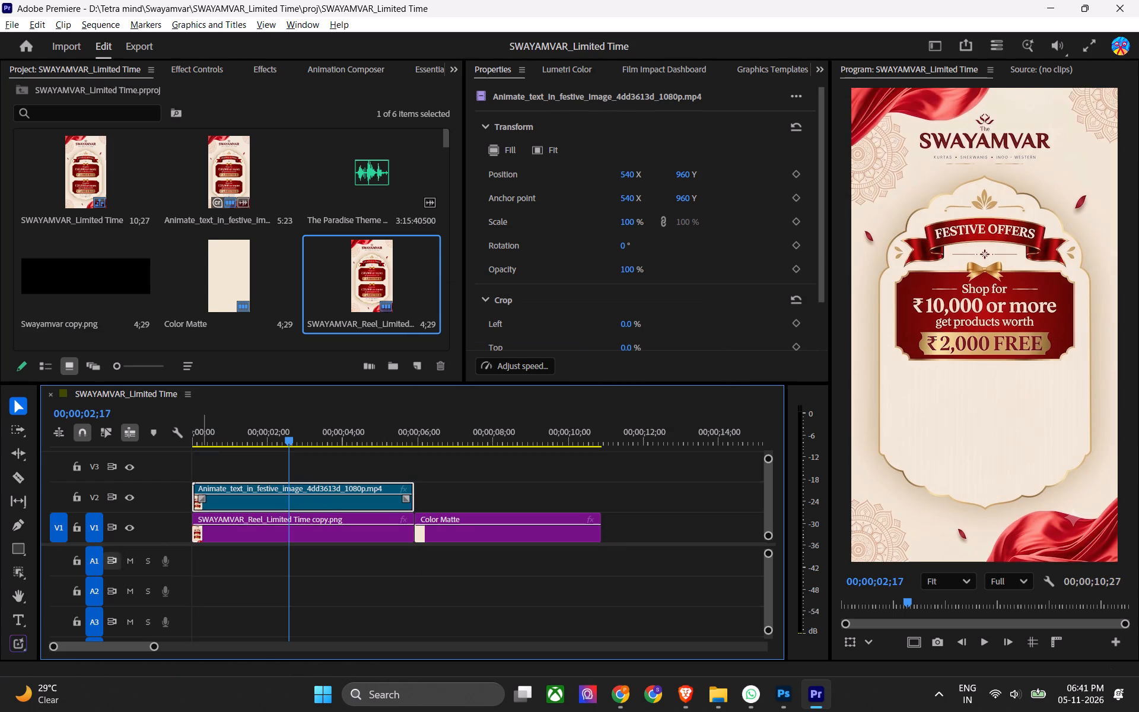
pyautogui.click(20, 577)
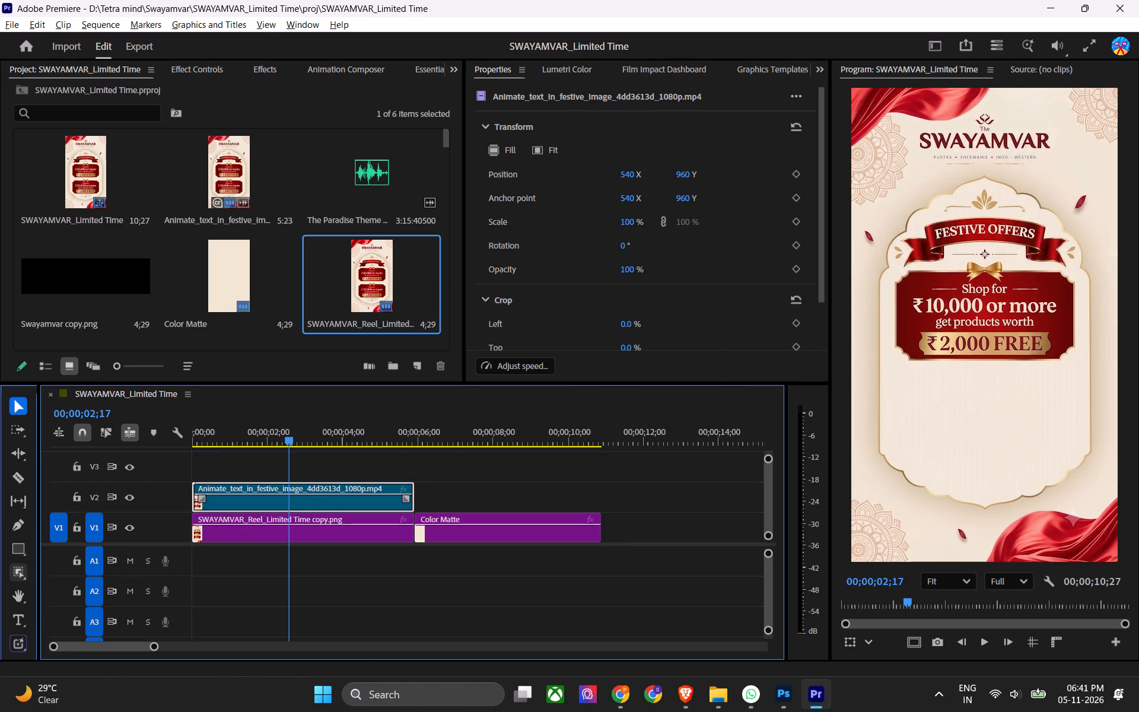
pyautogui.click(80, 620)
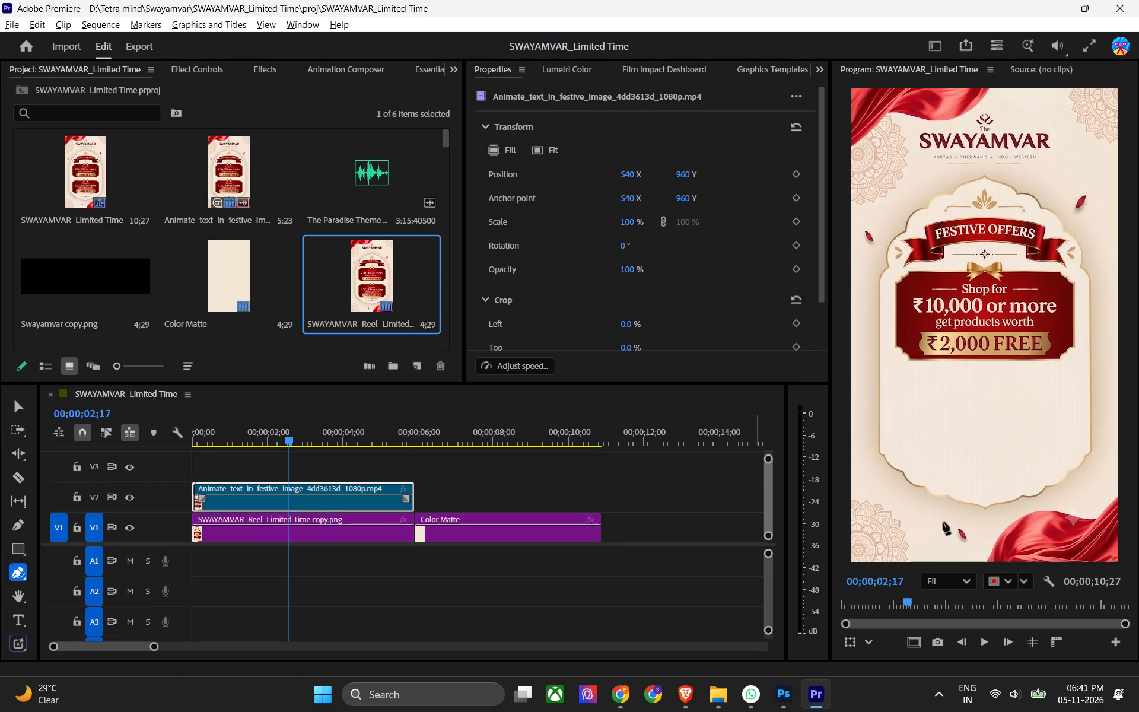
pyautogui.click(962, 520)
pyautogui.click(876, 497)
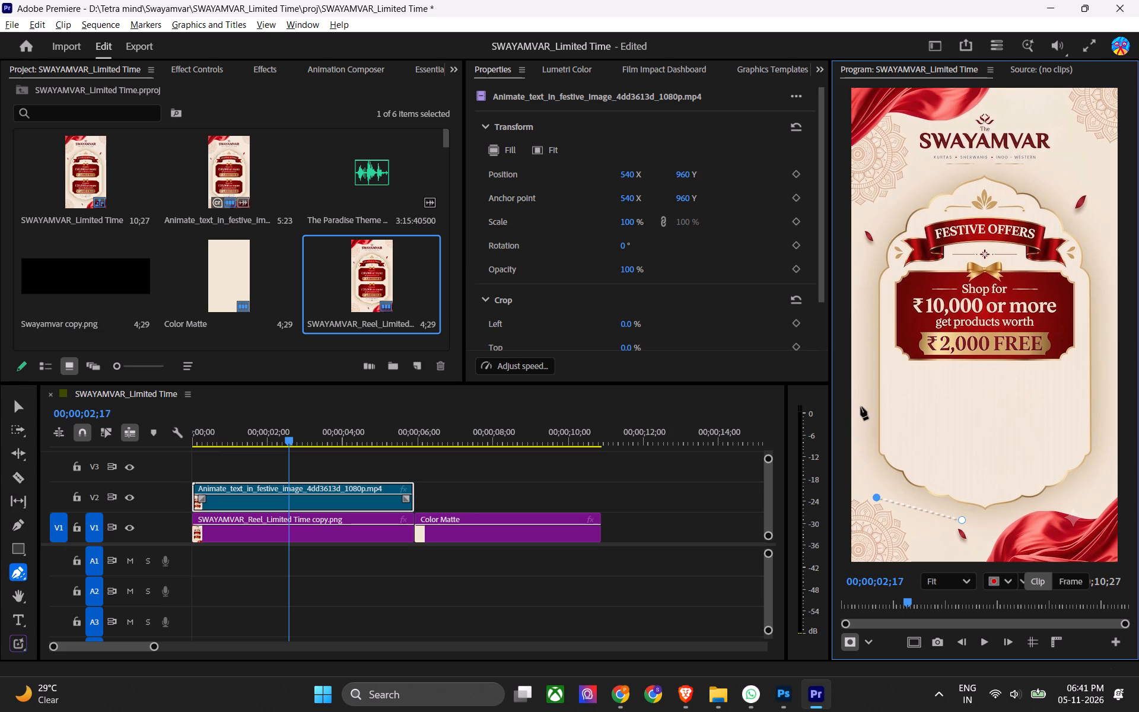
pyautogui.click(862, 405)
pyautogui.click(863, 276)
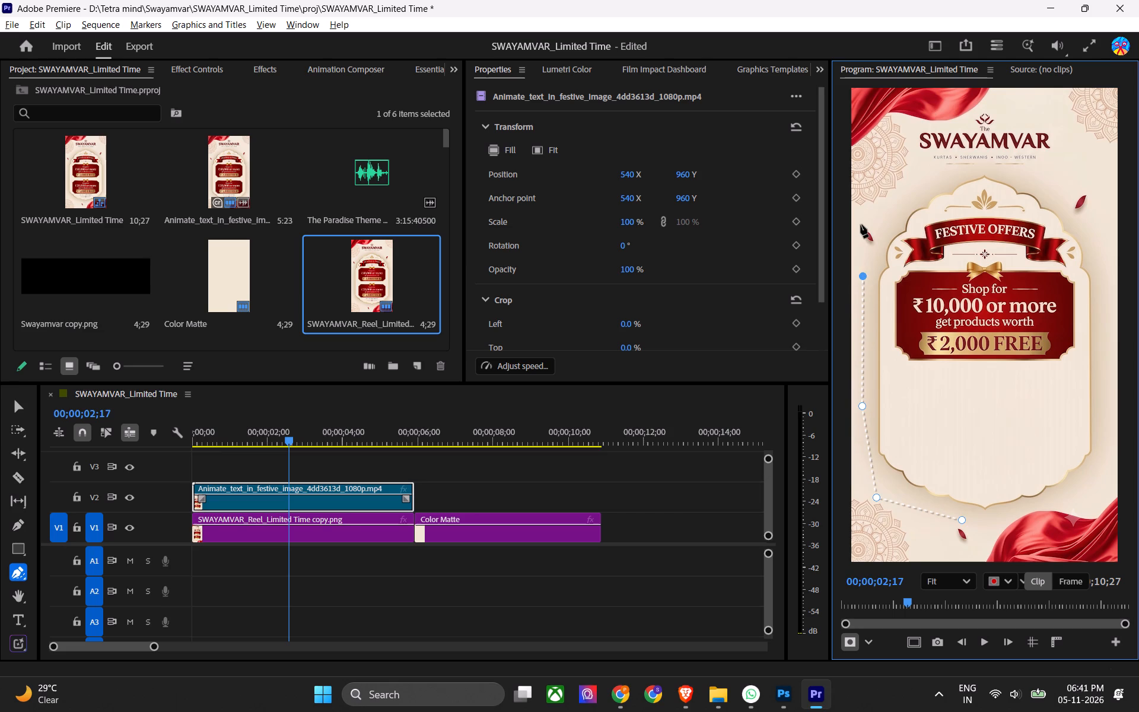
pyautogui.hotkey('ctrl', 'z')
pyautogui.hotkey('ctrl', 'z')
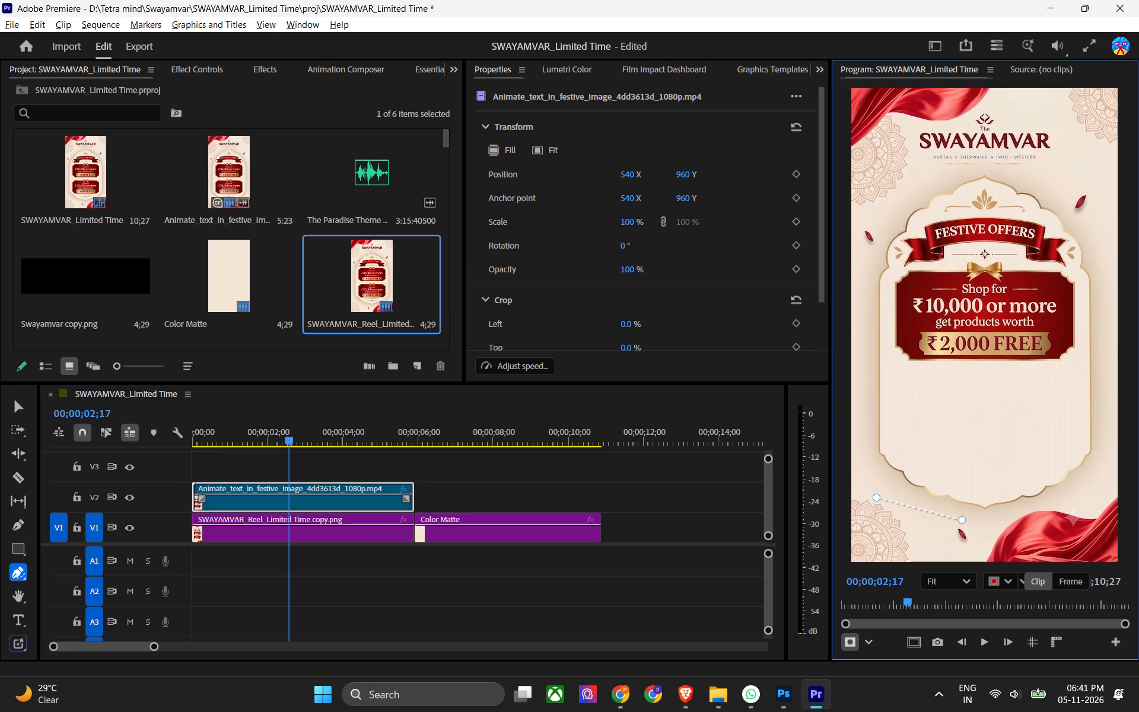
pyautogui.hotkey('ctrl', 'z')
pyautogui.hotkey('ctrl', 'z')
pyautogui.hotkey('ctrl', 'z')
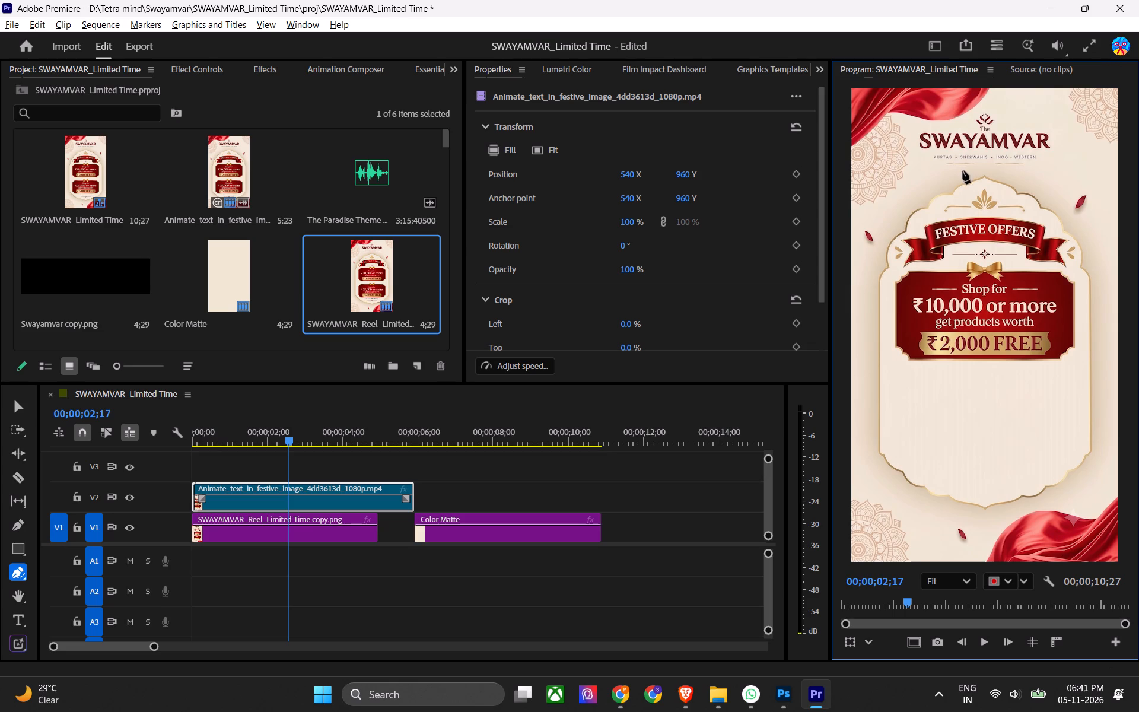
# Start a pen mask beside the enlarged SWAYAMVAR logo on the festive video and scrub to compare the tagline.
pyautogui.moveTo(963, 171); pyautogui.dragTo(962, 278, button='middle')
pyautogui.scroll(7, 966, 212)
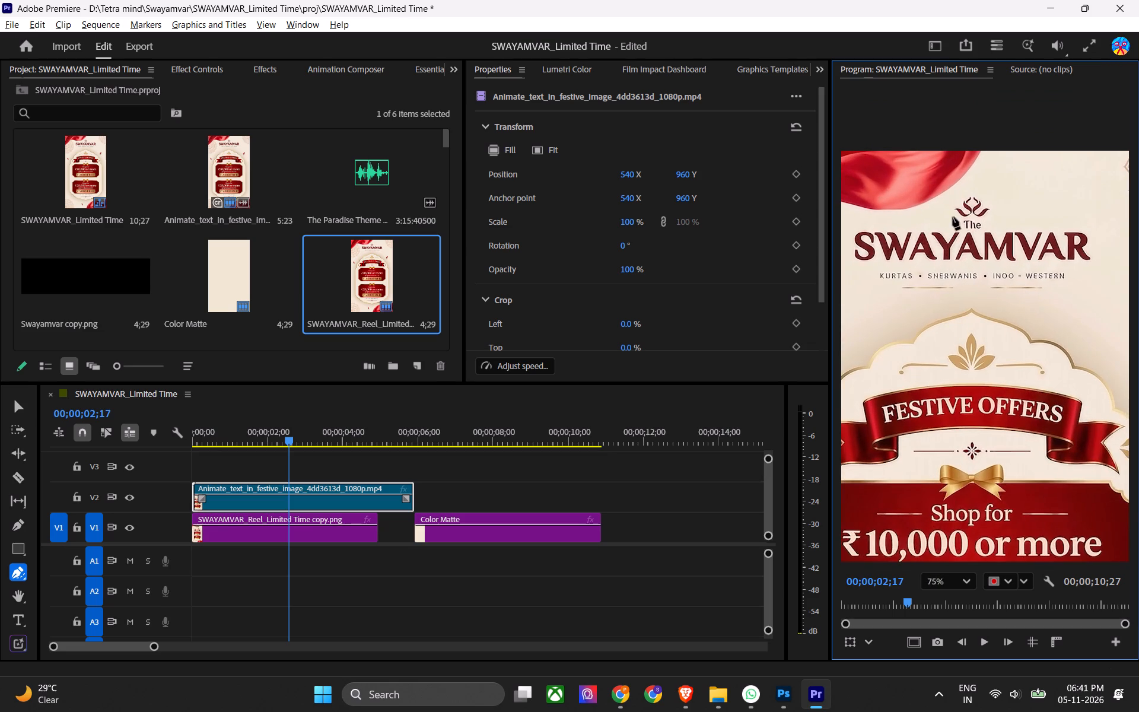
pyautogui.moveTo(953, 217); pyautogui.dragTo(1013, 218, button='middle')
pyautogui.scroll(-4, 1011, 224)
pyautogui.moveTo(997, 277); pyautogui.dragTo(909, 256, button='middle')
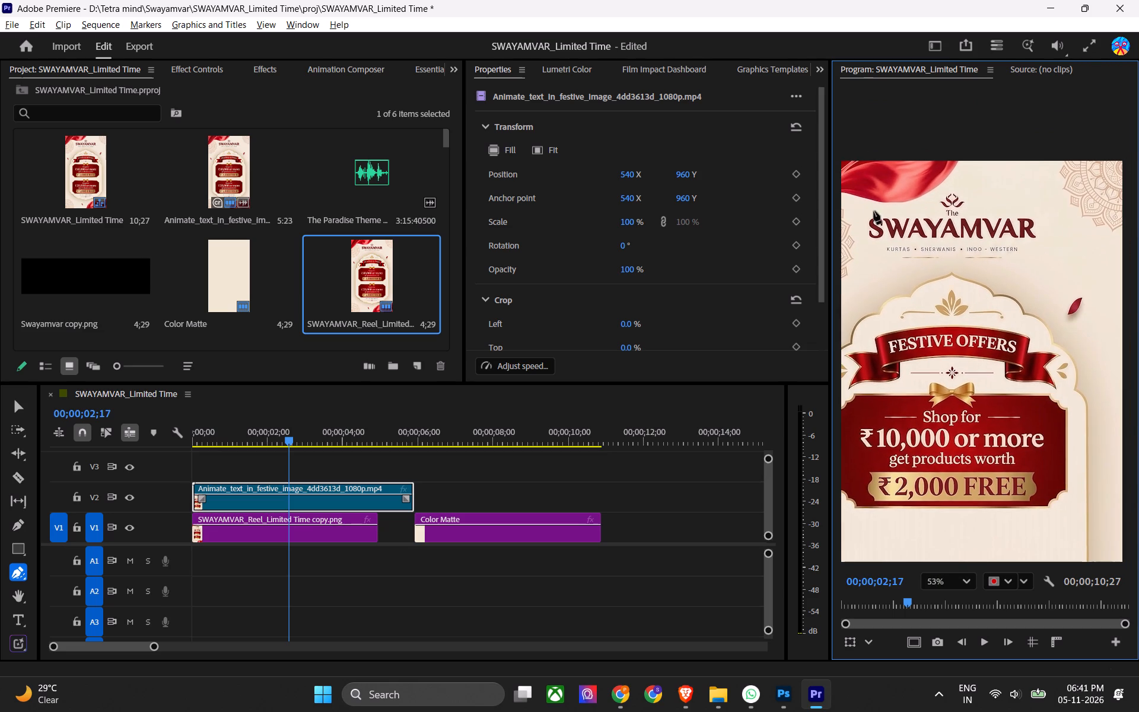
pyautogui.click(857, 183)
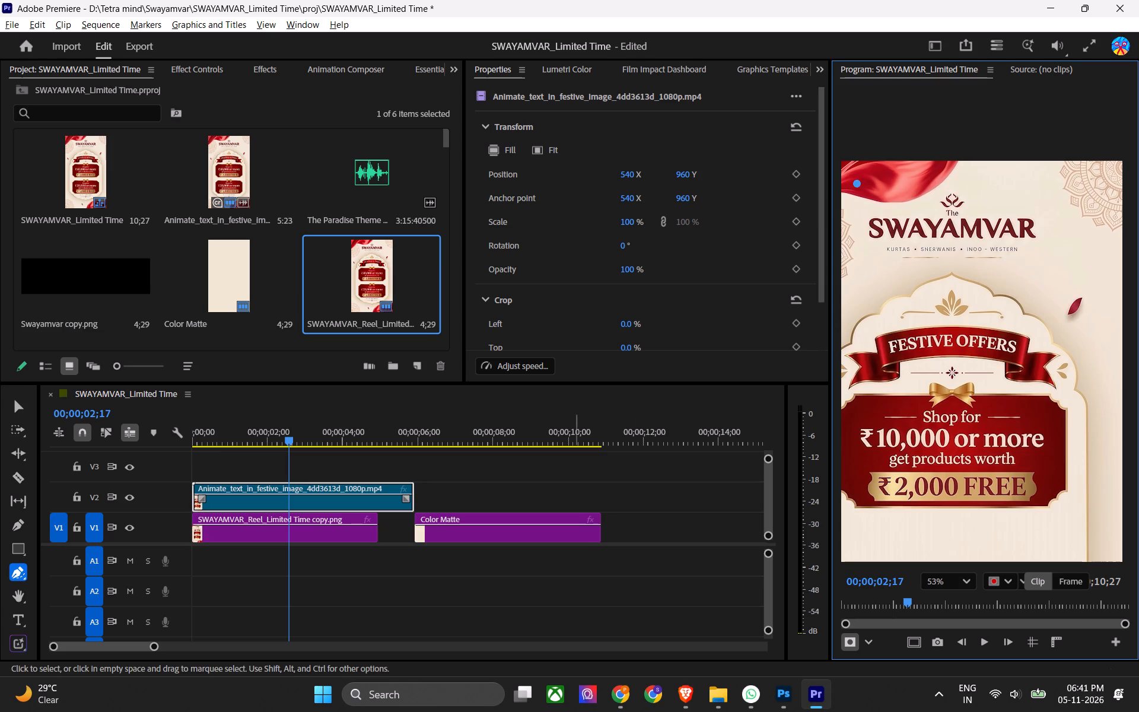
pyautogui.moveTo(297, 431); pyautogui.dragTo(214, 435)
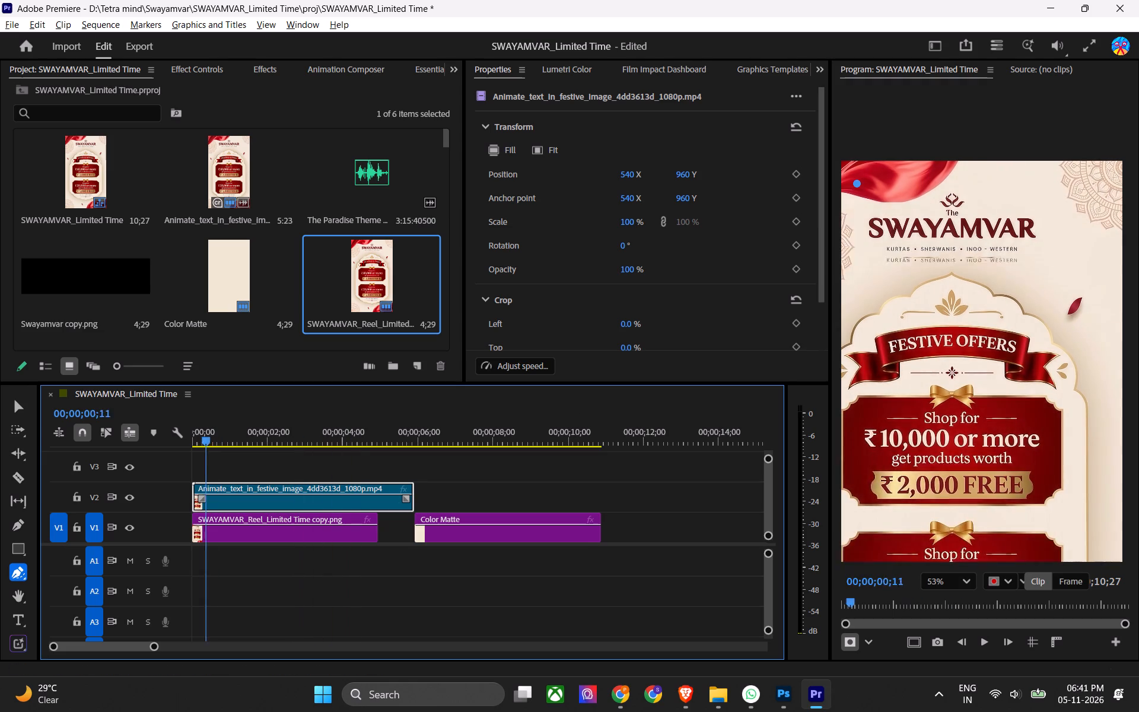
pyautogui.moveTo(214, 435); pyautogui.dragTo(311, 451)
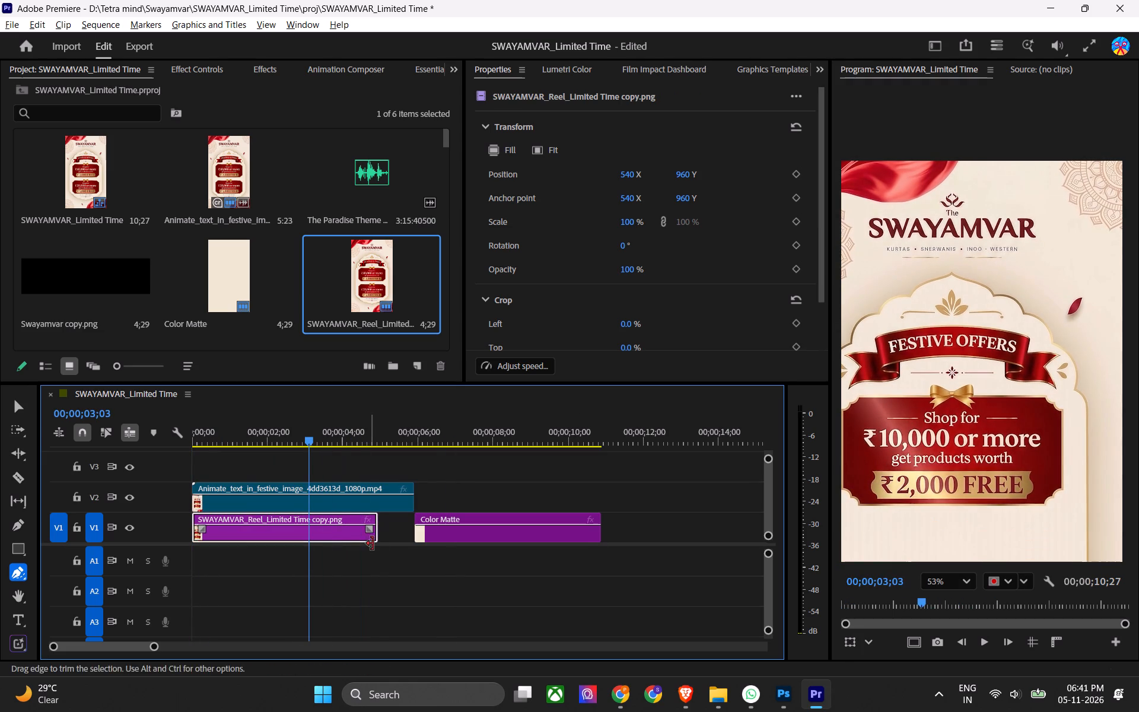
# Extend the reel image on V1 to the start of the Color Matte and check the frame full screen.
pyautogui.moveTo(383, 522); pyautogui.dragTo(423, 522)
pyautogui.hotkey('ctrl', '`')
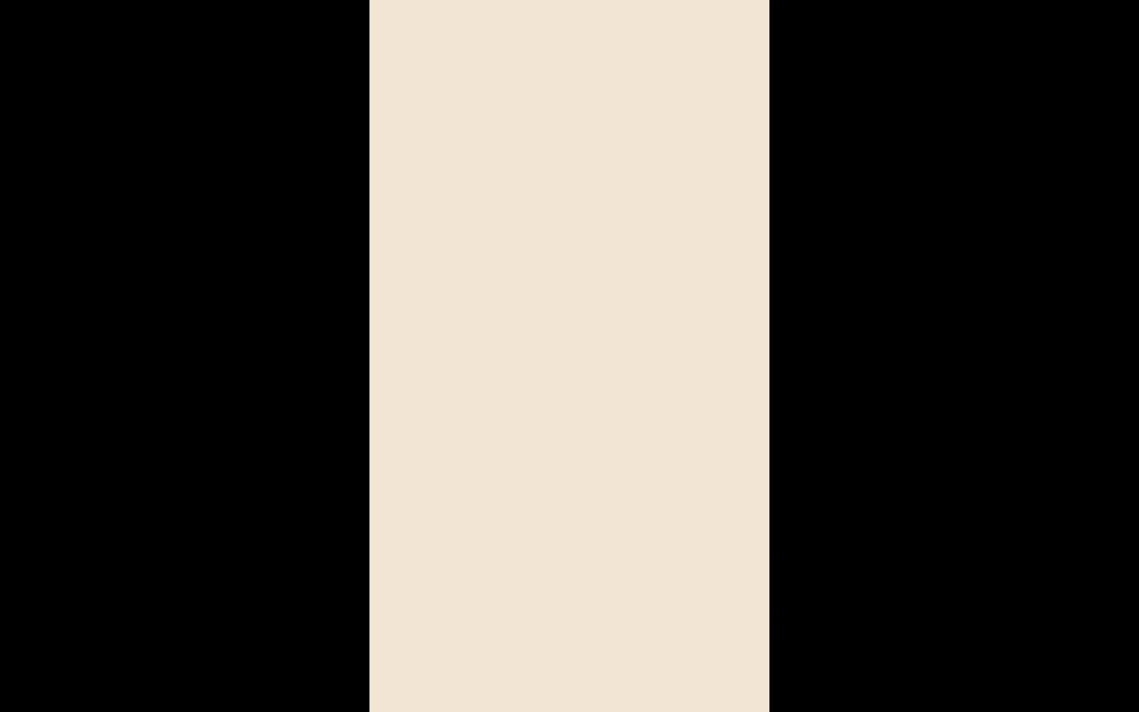
pyautogui.press('Escape')
pyautogui.moveTo(295, 443); pyautogui.dragTo(440, 456)
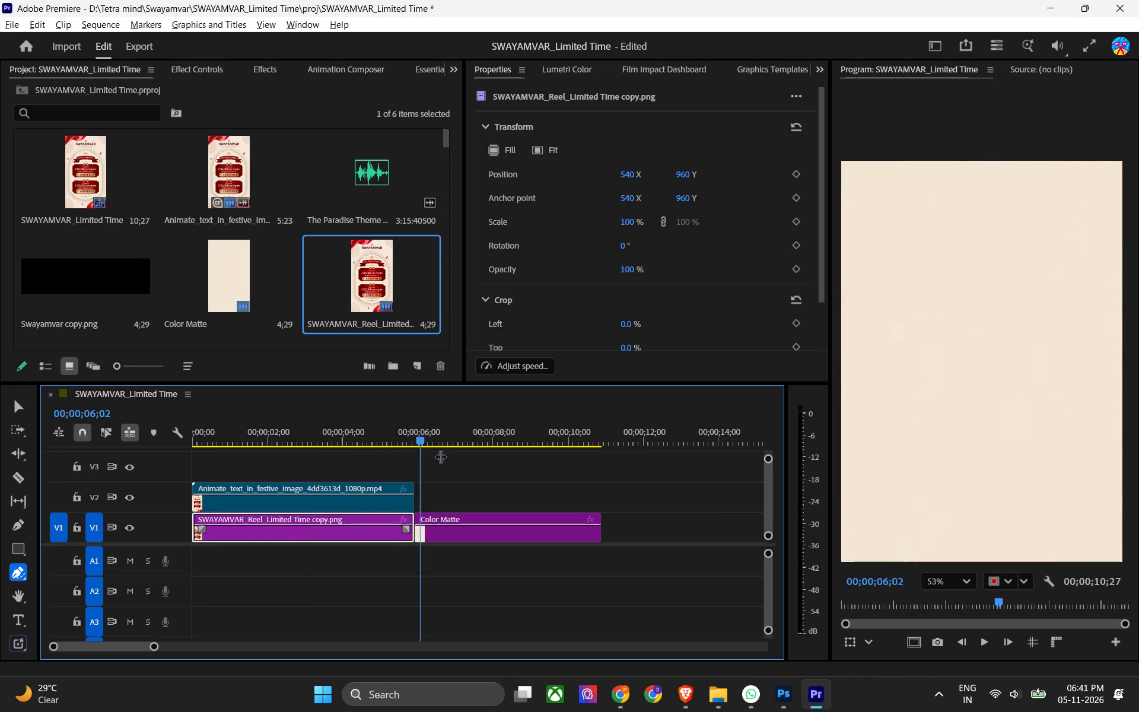
# At 00;00;01;19, draw a closed eight-point pen mask around the SWAYAMVAR logo and tagline on the reel image clip.
pyautogui.moveTo(440, 456); pyautogui.dragTo(255, 453)
pyautogui.moveTo(870, 223); pyautogui.dragTo(892, 268, button='middle')
pyautogui.click(882, 232)
pyautogui.click(885, 287)
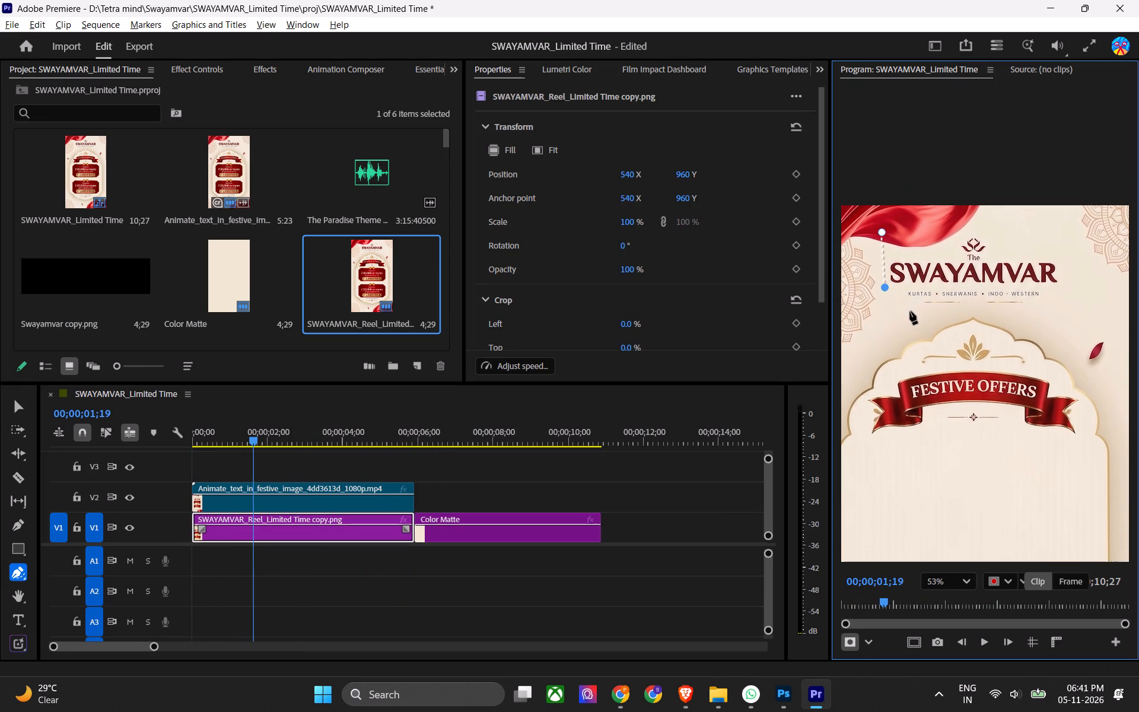
pyautogui.click(911, 312)
pyautogui.click(982, 313)
pyautogui.click(1060, 313)
pyautogui.click(1080, 287)
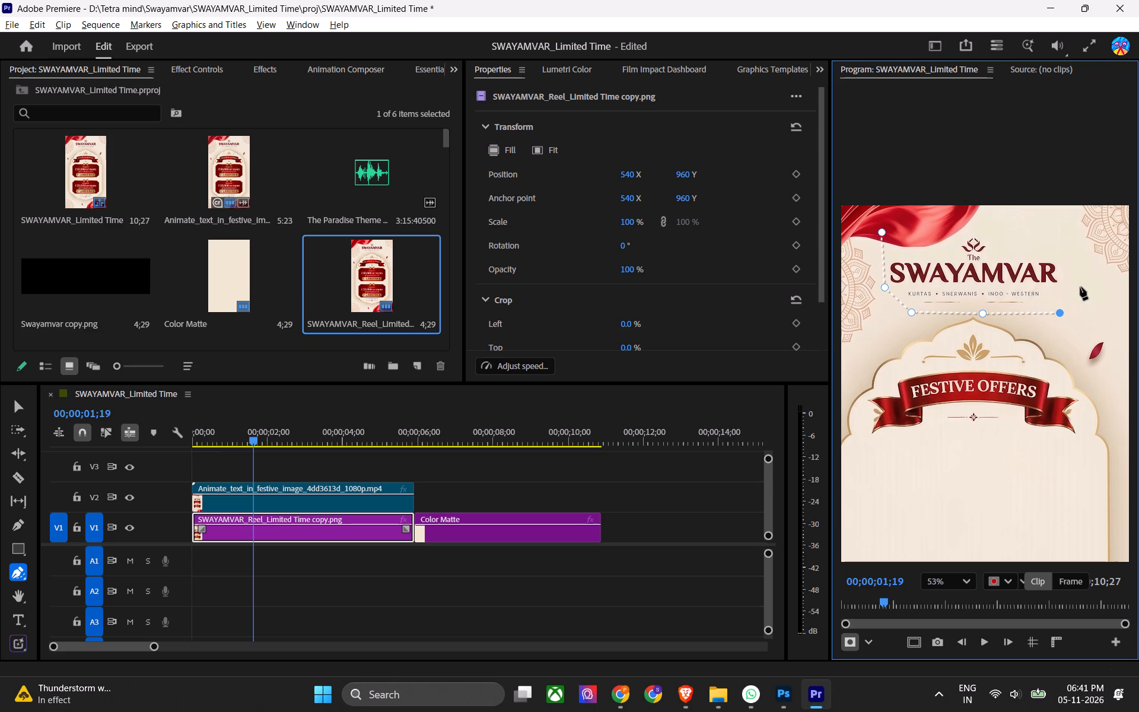
pyautogui.click(1068, 239)
pyautogui.click(1041, 212)
pyautogui.click(887, 232)
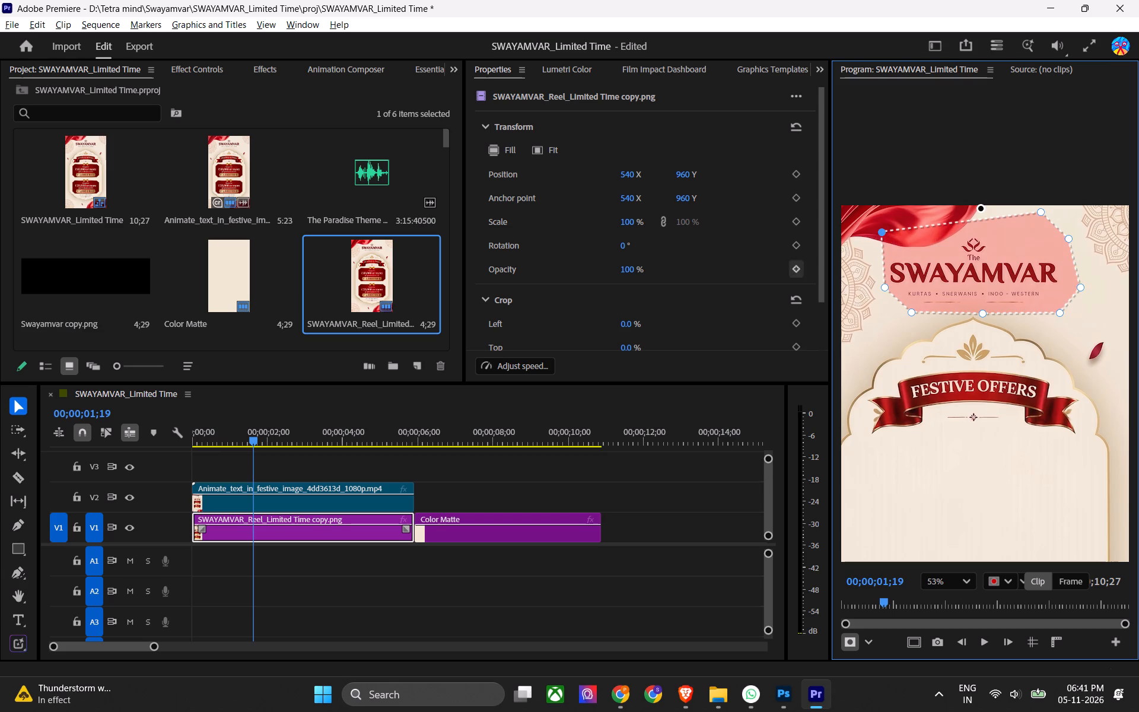
# Invert the reel image's pen mask and change it to an opacity mask.
pyautogui.click(199, 73)
pyautogui.scroll(-7, 269, 237)
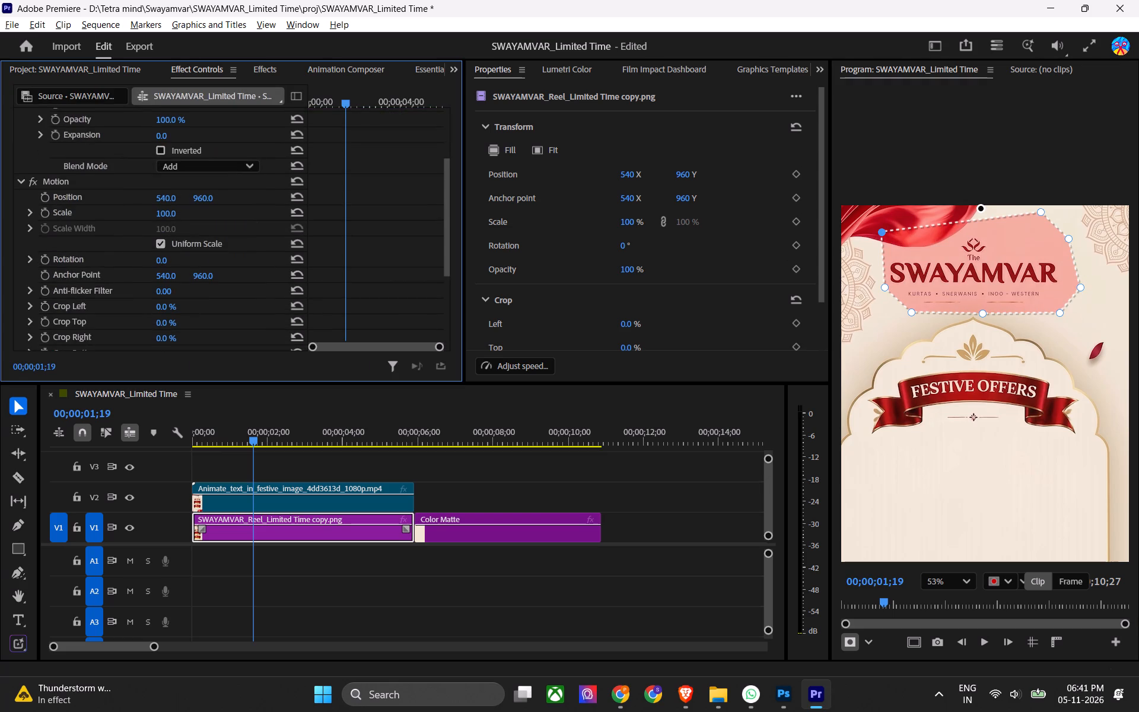
pyautogui.scroll(6, 224, 240)
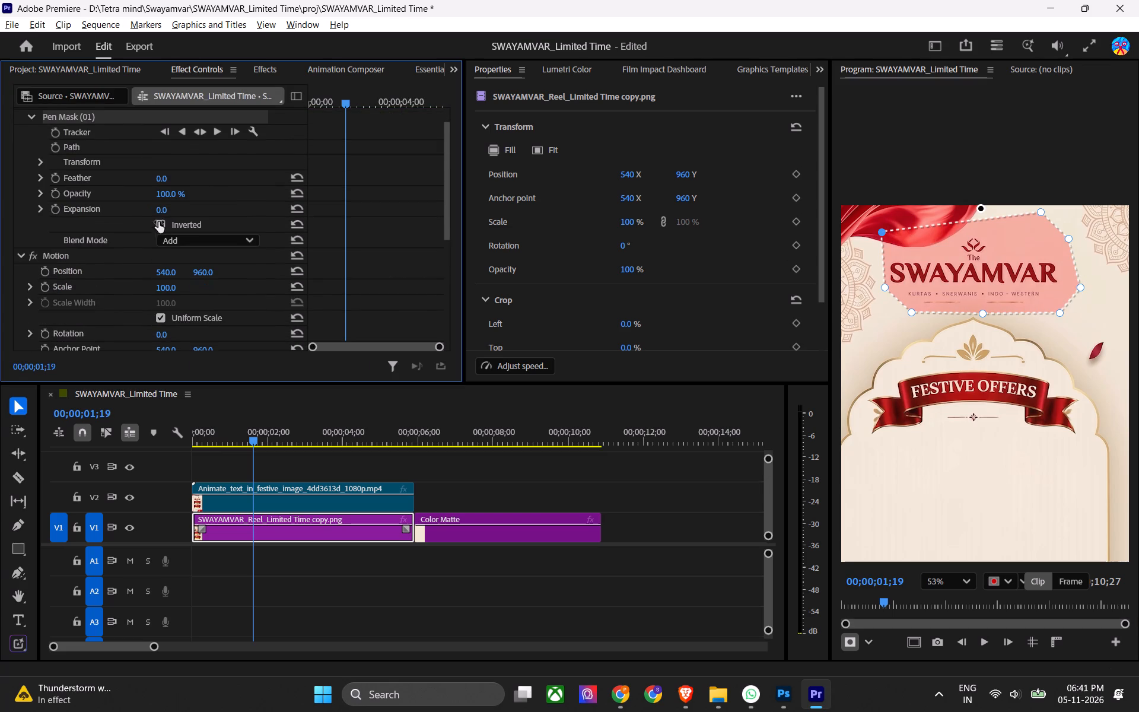
pyautogui.click(159, 237)
pyautogui.rightClick(99, 131)
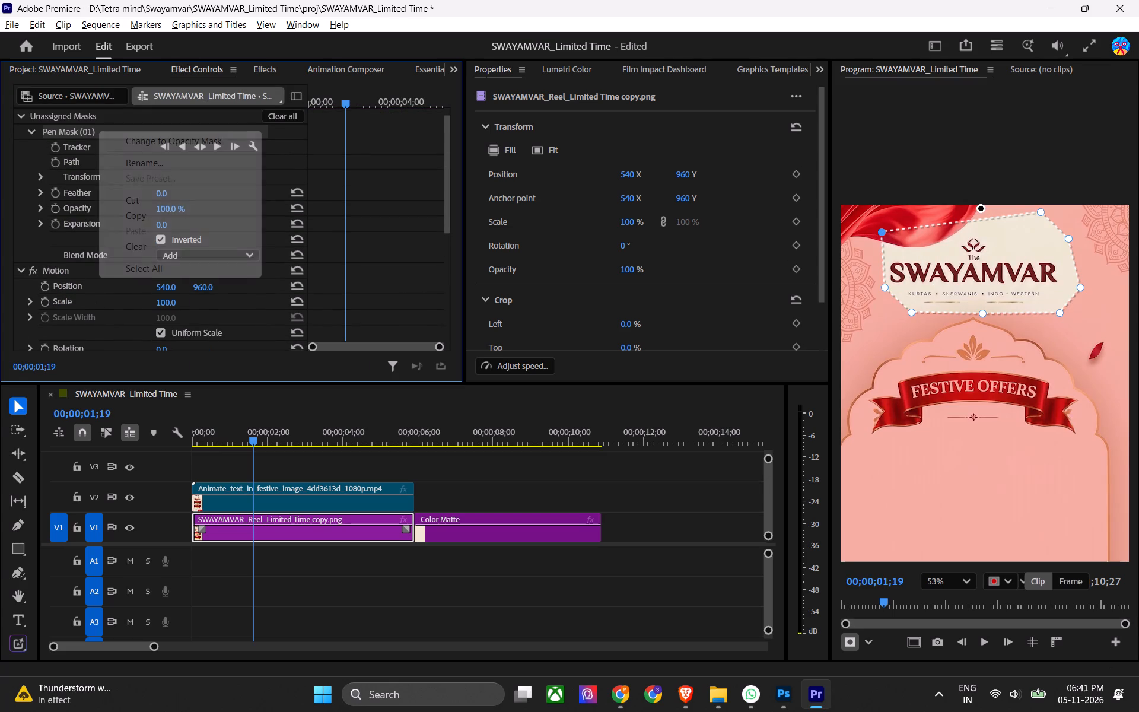
pyautogui.click(129, 140)
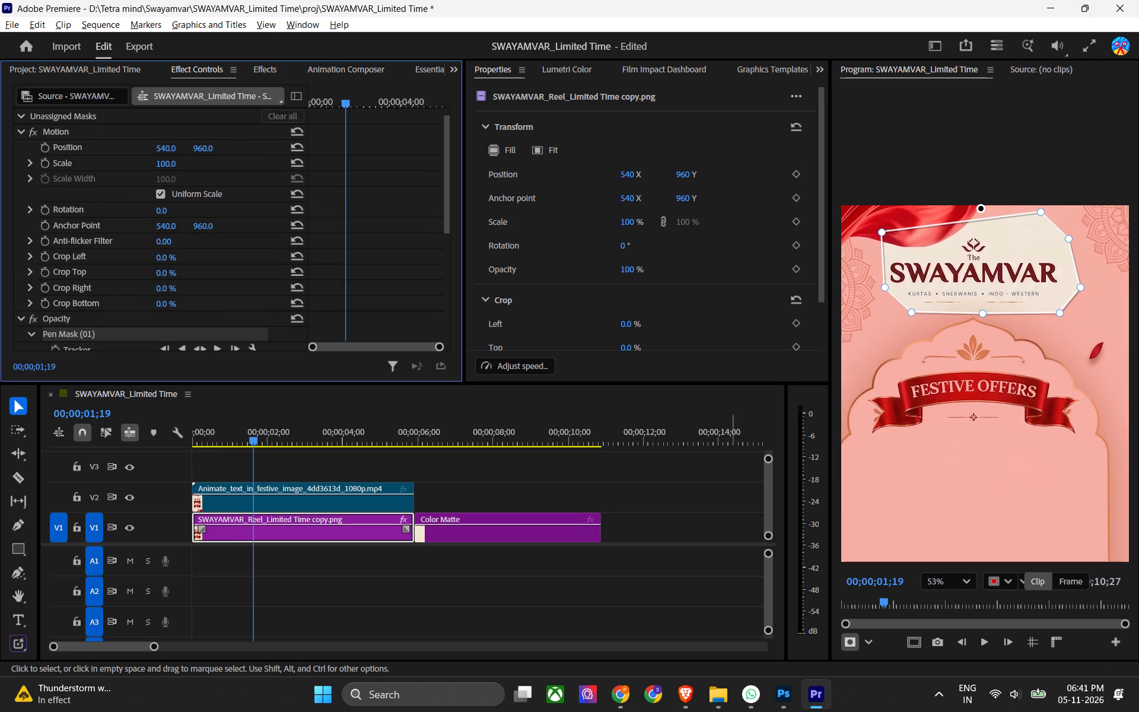
# Fit the whole frame in the preview and scrub back to 00;00;00;07 to check the logo area.
pyautogui.click(289, 456)
pyautogui.moveTo(276, 446); pyautogui.dragTo(202, 450)
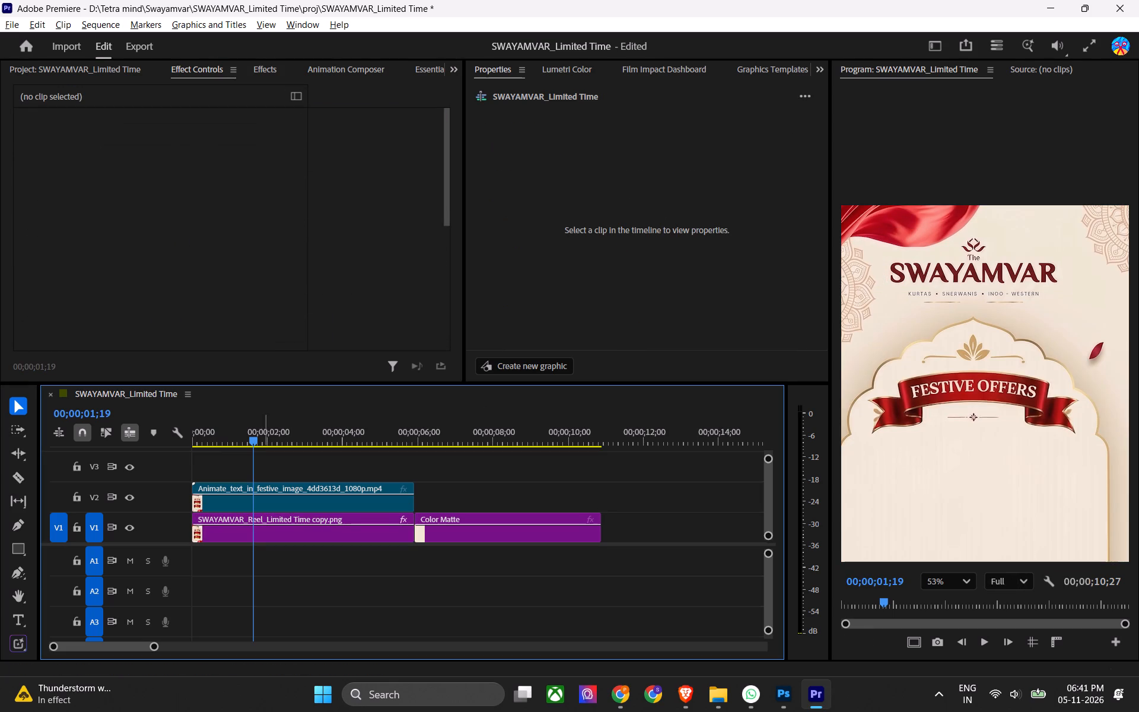
pyautogui.click(953, 584)
pyautogui.click(951, 377)
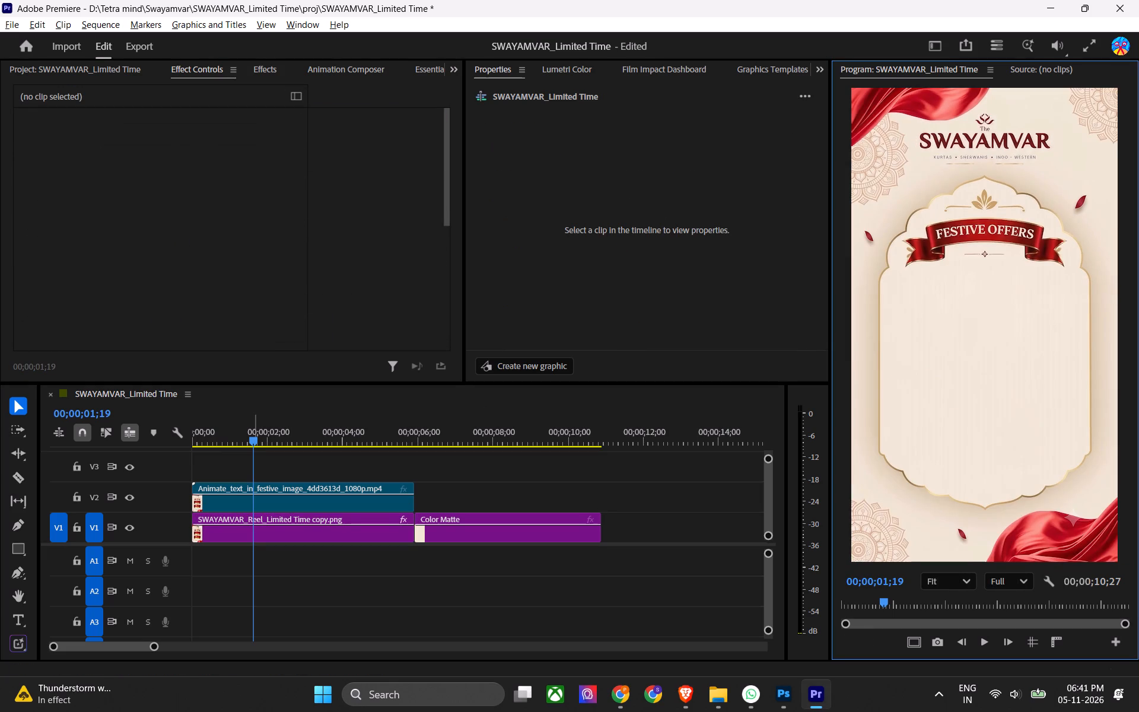
pyautogui.moveTo(271, 439); pyautogui.dragTo(202, 455)
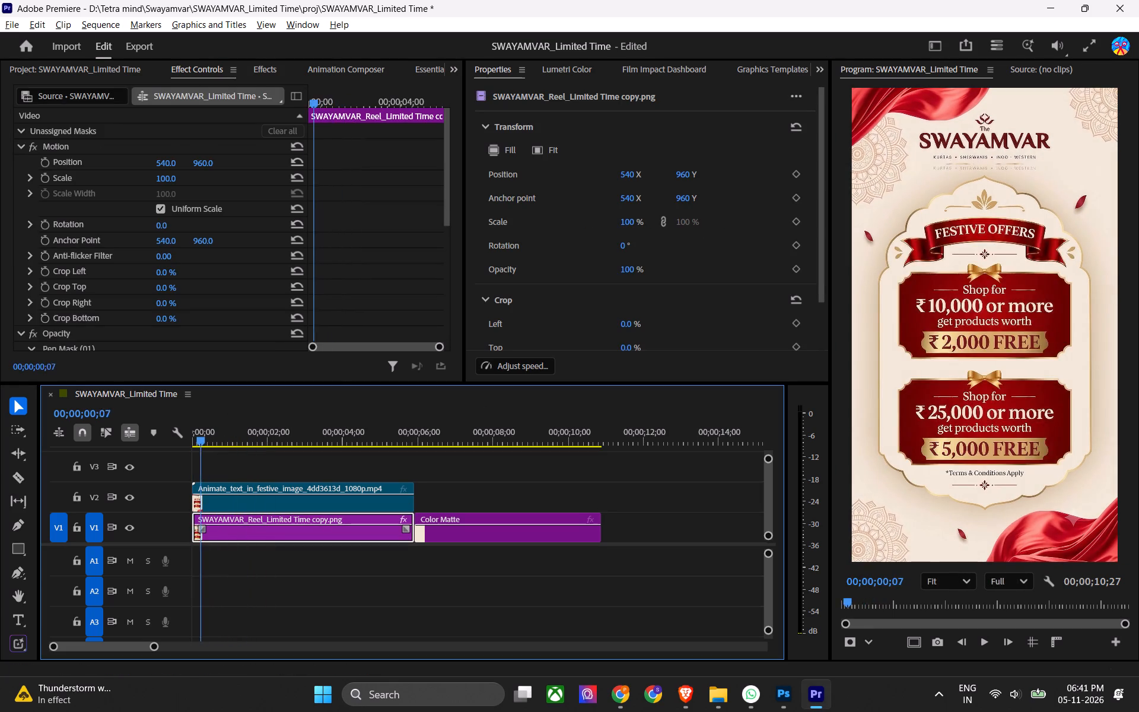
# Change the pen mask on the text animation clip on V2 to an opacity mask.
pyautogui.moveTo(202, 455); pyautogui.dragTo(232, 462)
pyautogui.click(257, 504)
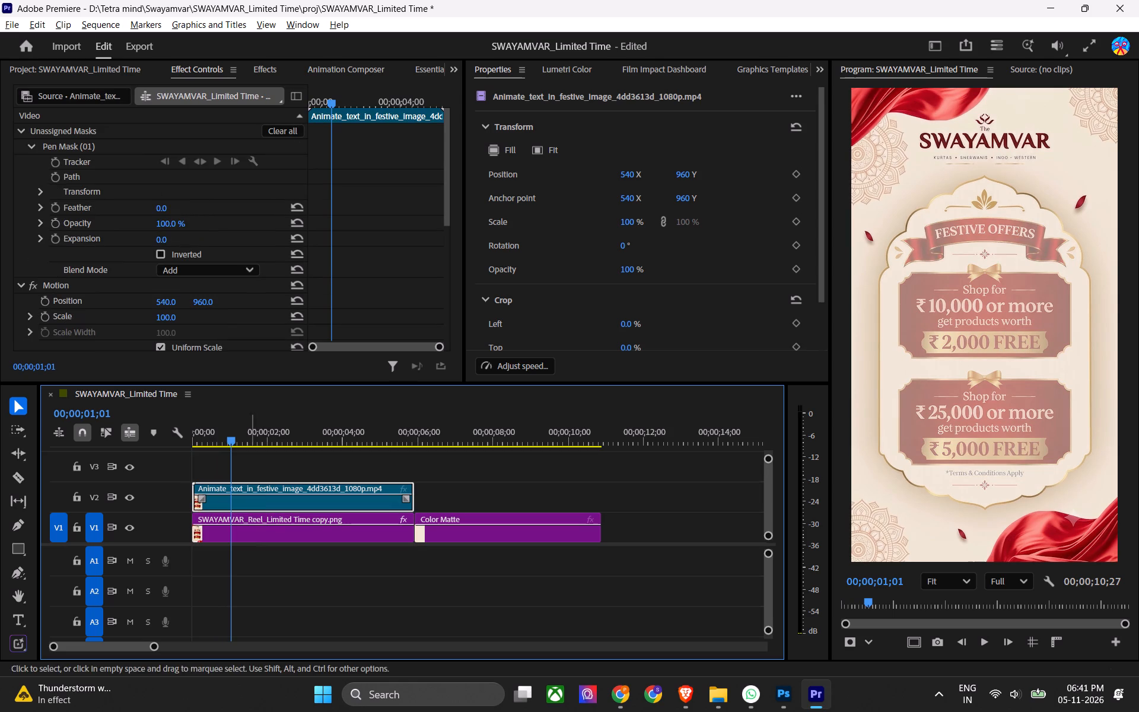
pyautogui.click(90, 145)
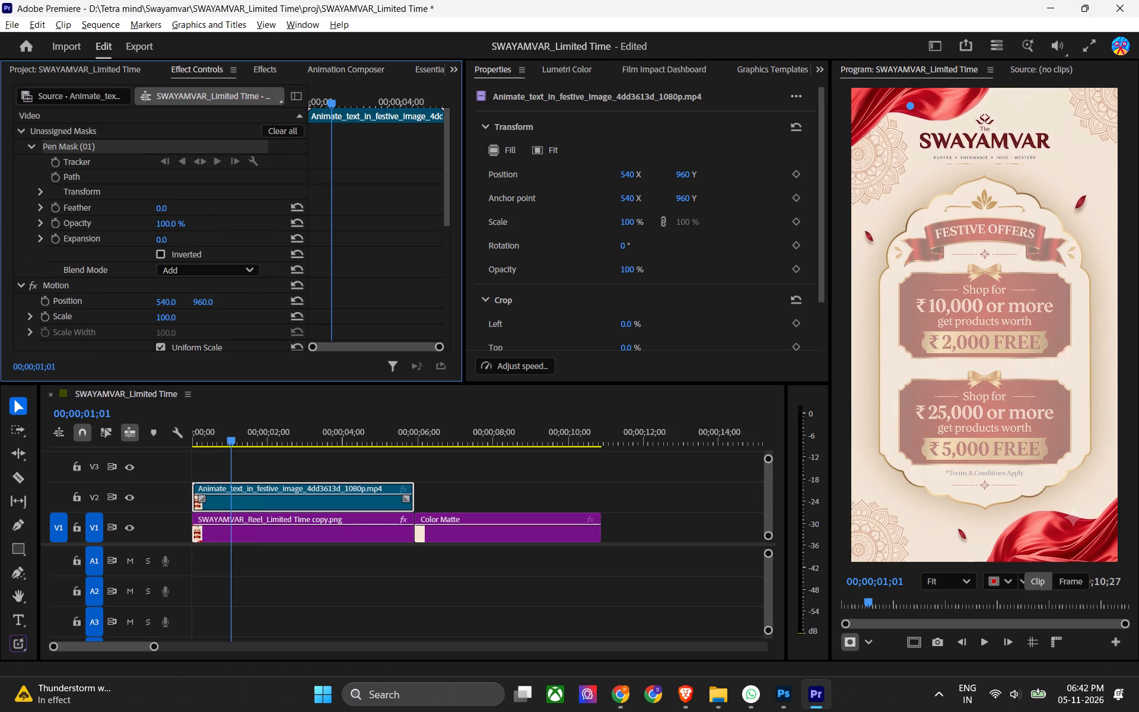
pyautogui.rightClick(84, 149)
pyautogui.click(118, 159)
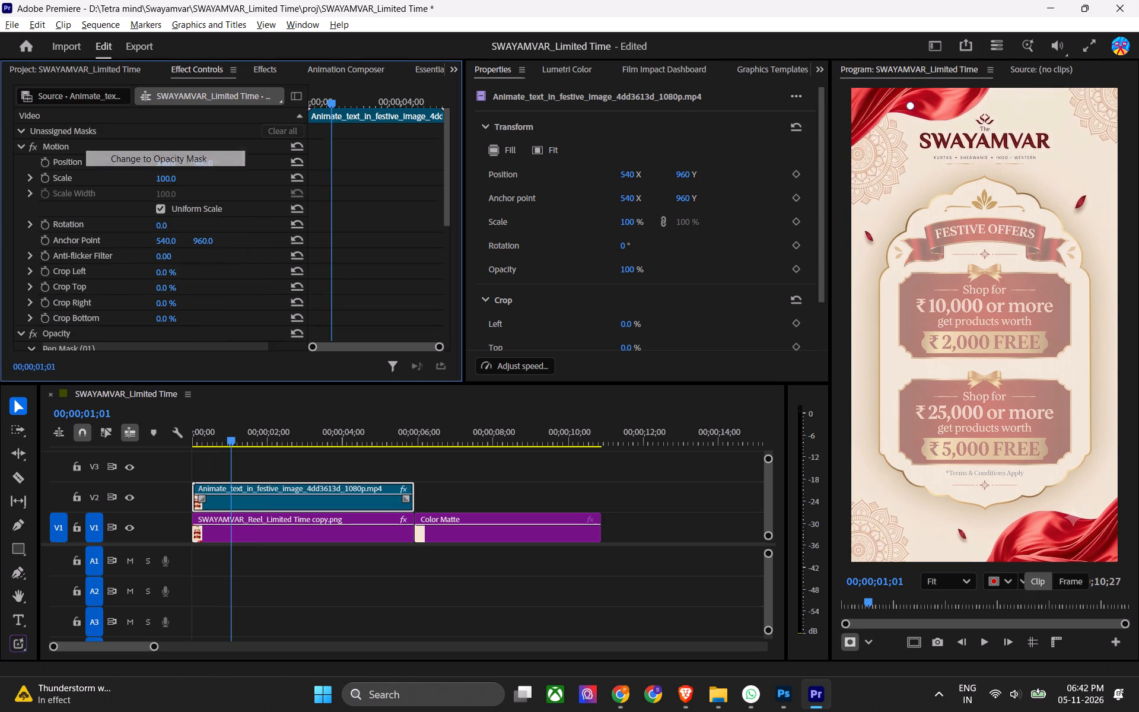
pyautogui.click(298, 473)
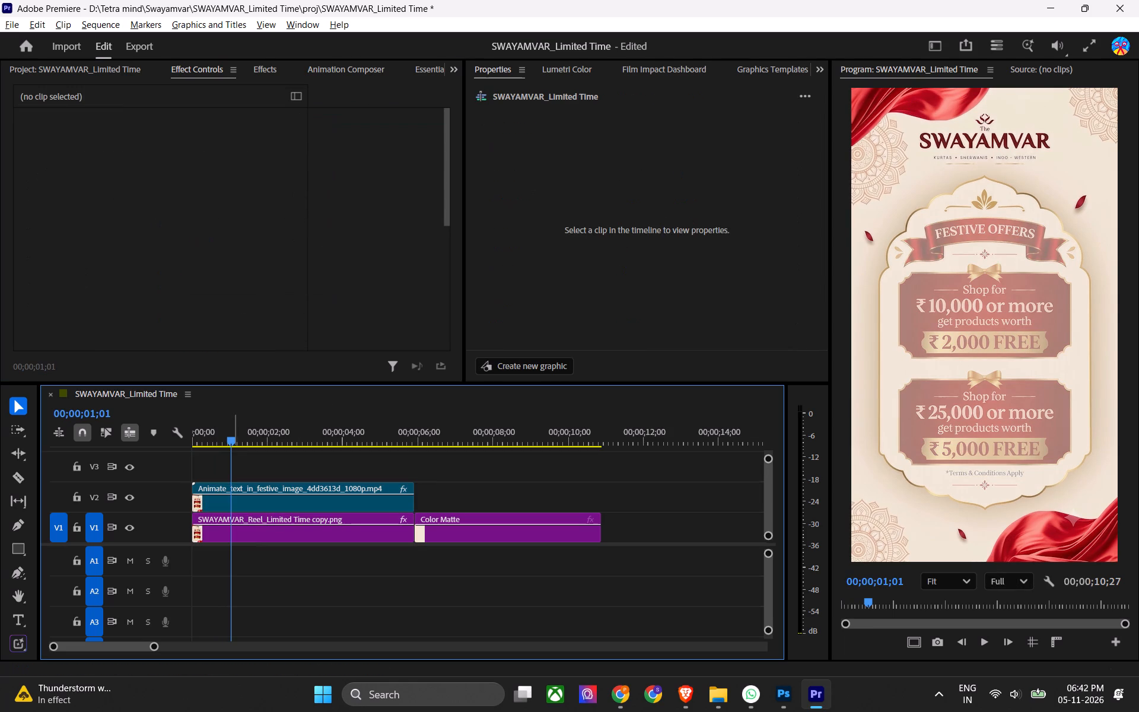
# Check the logo area near 00;00;00;20 and delete the reel image clip's opacity pen mask.
pyautogui.moveTo(234, 439); pyautogui.dragTo(219, 440)
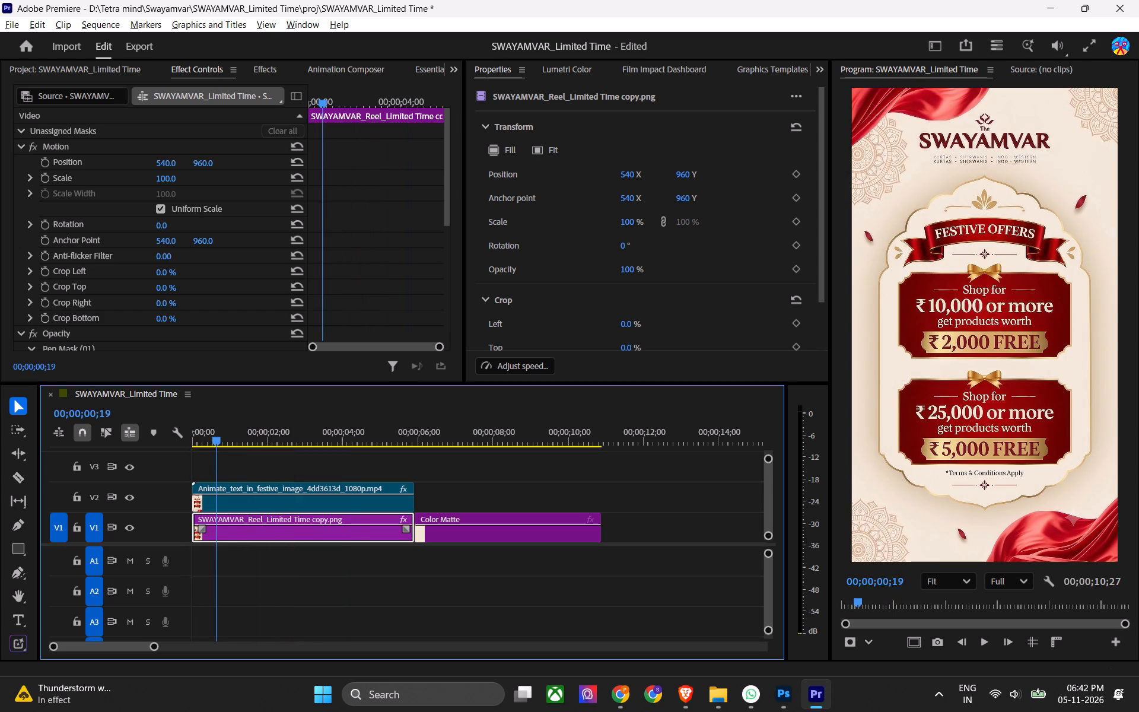
pyautogui.moveTo(219, 440); pyautogui.dragTo(221, 440)
pyautogui.scroll(-12, 236, 265)
pyautogui.scroll(6, 235, 271)
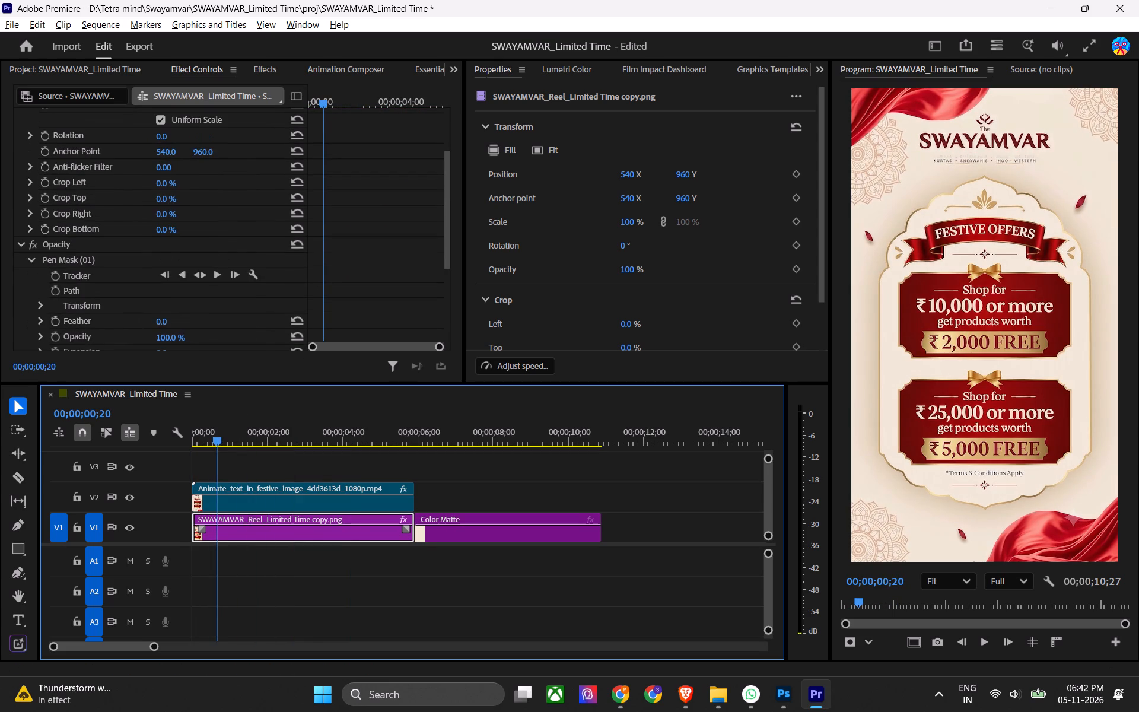
pyautogui.click(66, 243)
pyautogui.press('z')
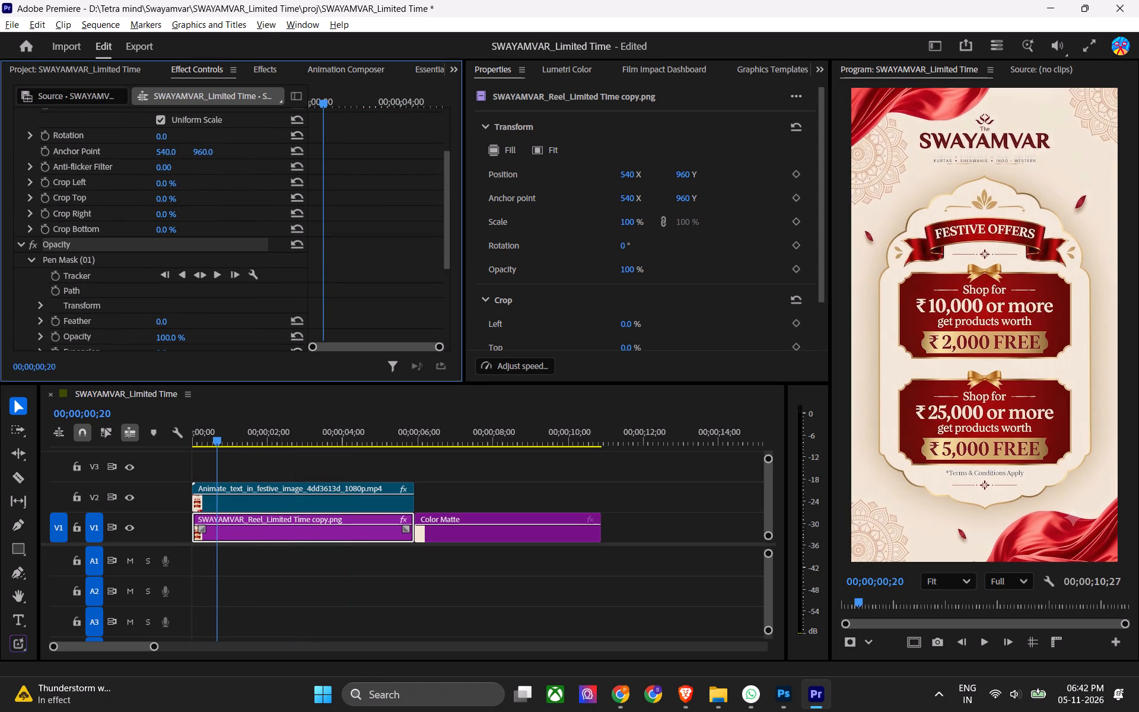
pyautogui.click(72, 256)
pyautogui.press('z')
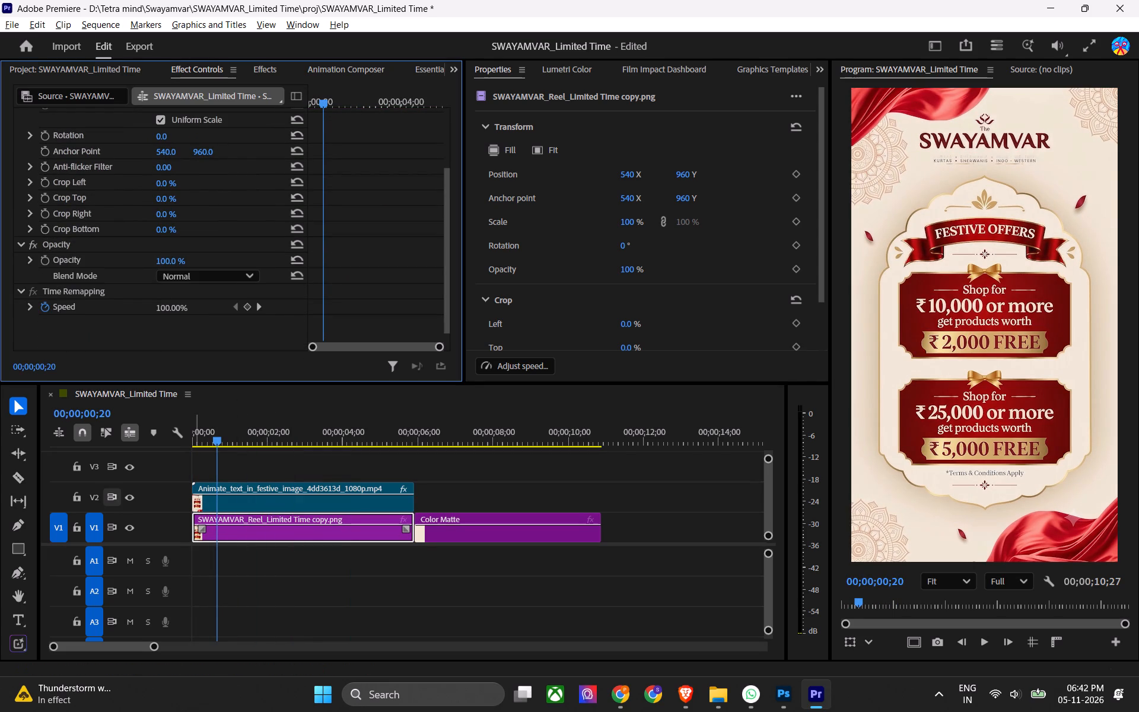
# Target track V2, move the playhead to 00;00;01;21, and delete the existing opacity pen mask from the text animation clip.
pyautogui.click(98, 500)
pyautogui.click(249, 464)
pyautogui.click(266, 411)
pyautogui.click(259, 426)
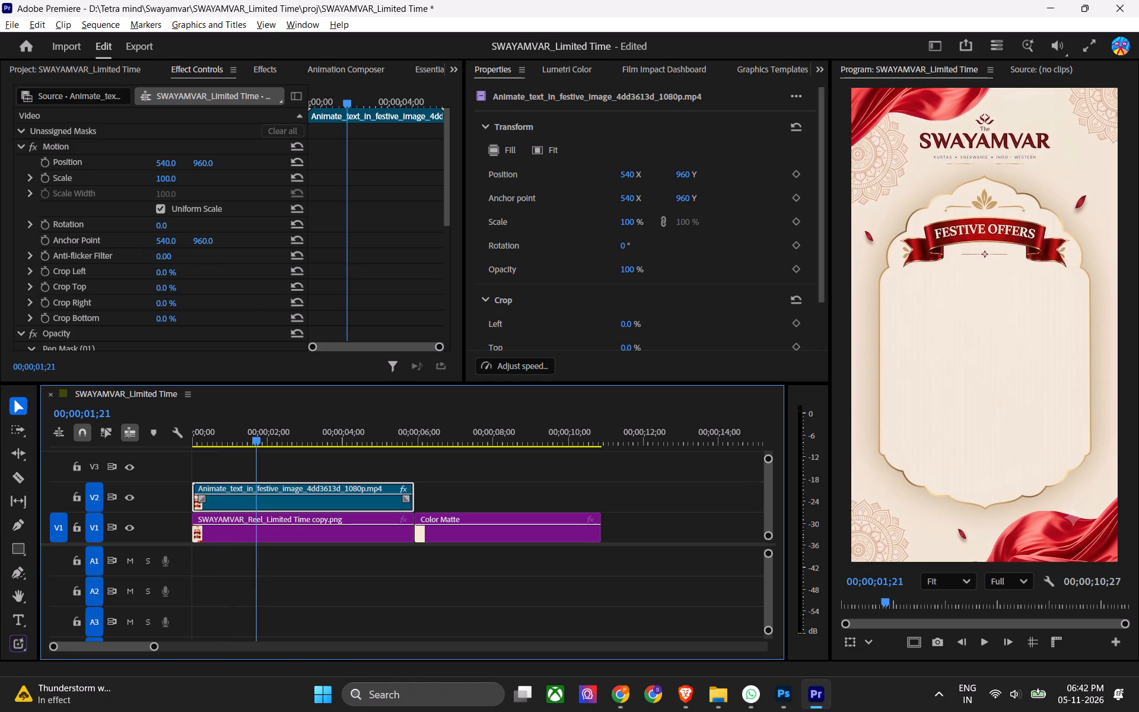
pyautogui.scroll(-13, 190, 240)
pyautogui.click(78, 152)
pyautogui.press('z')
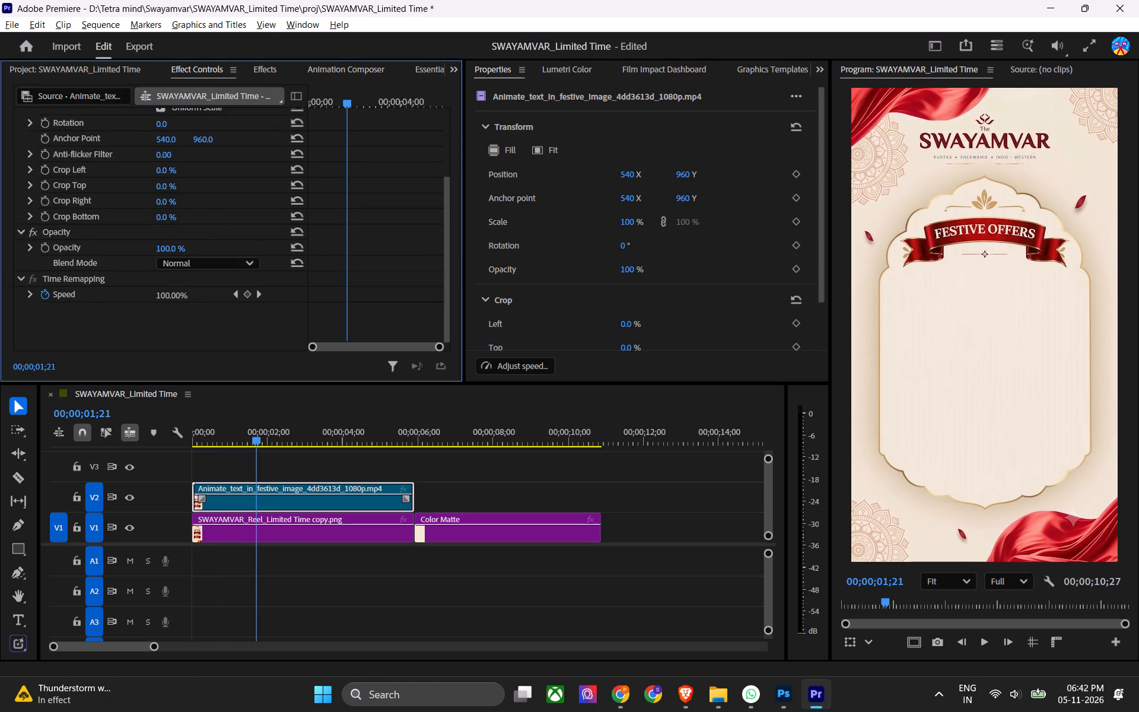
# At 00;00;01;21, draw a closed nine-point pen mask around the SWAYAMVAR logo and tagline on the text animation clip.
pyautogui.scroll(12, 183, 253)
pyautogui.click(21, 574)
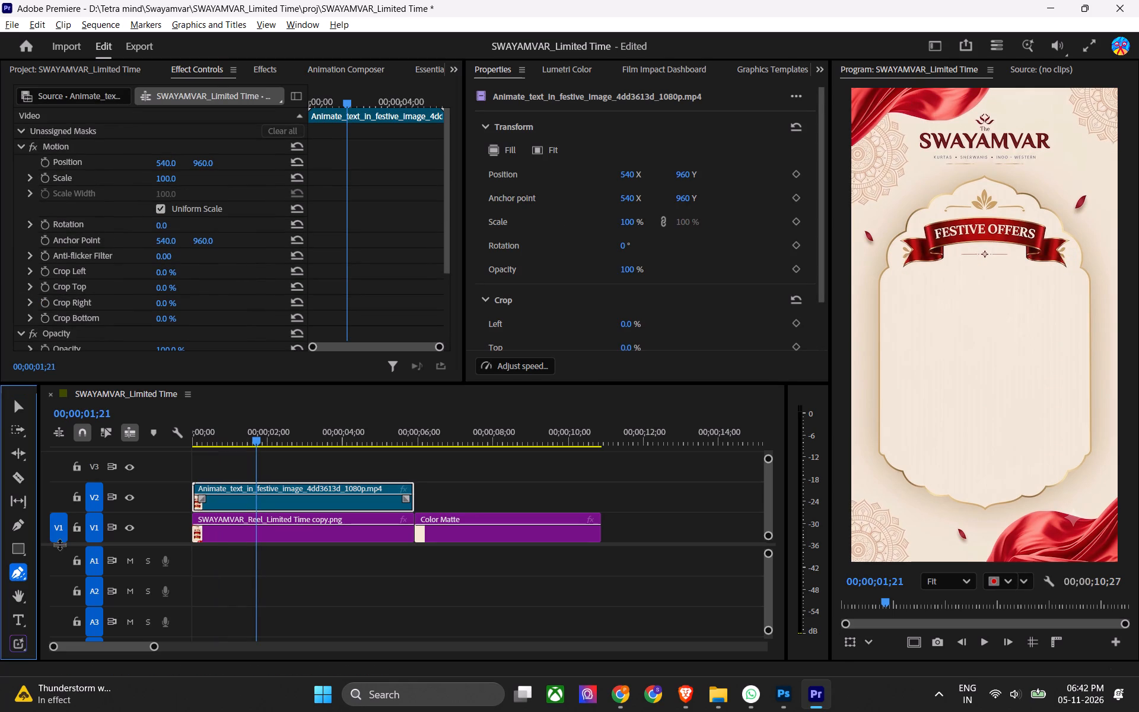
pyautogui.moveTo(886, 164); pyautogui.dragTo(890, 269, button='middle')
pyautogui.scroll(4, 911, 235)
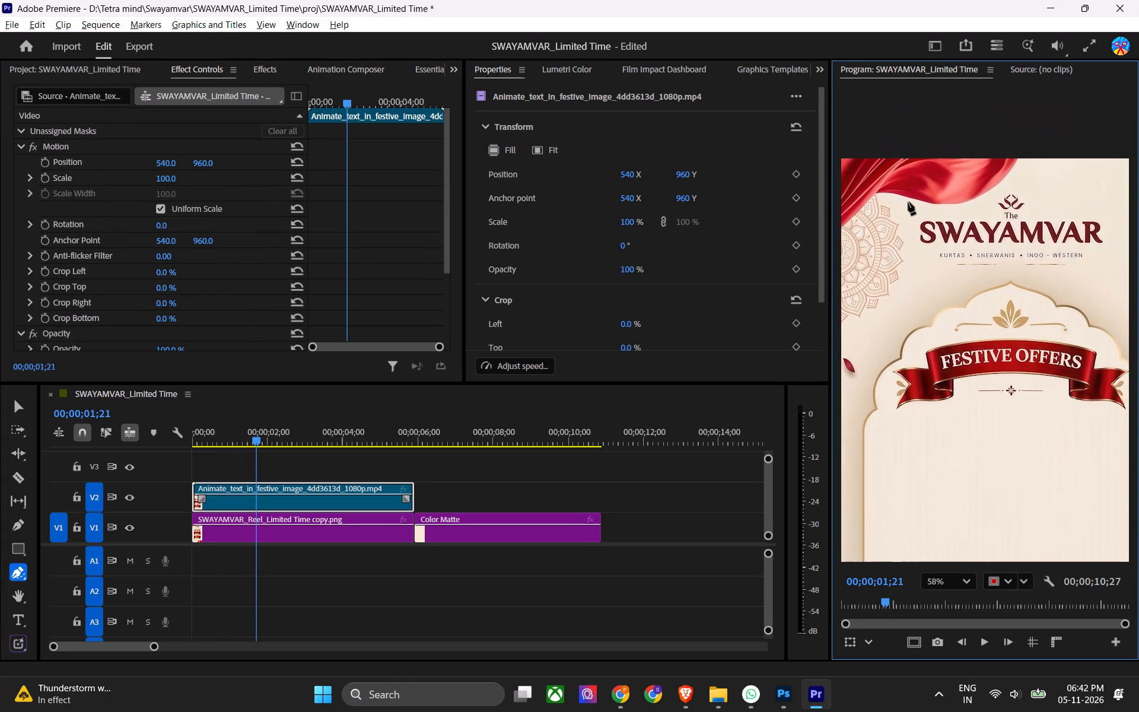
pyautogui.click(908, 202)
pyautogui.click(917, 269)
pyautogui.click(938, 285)
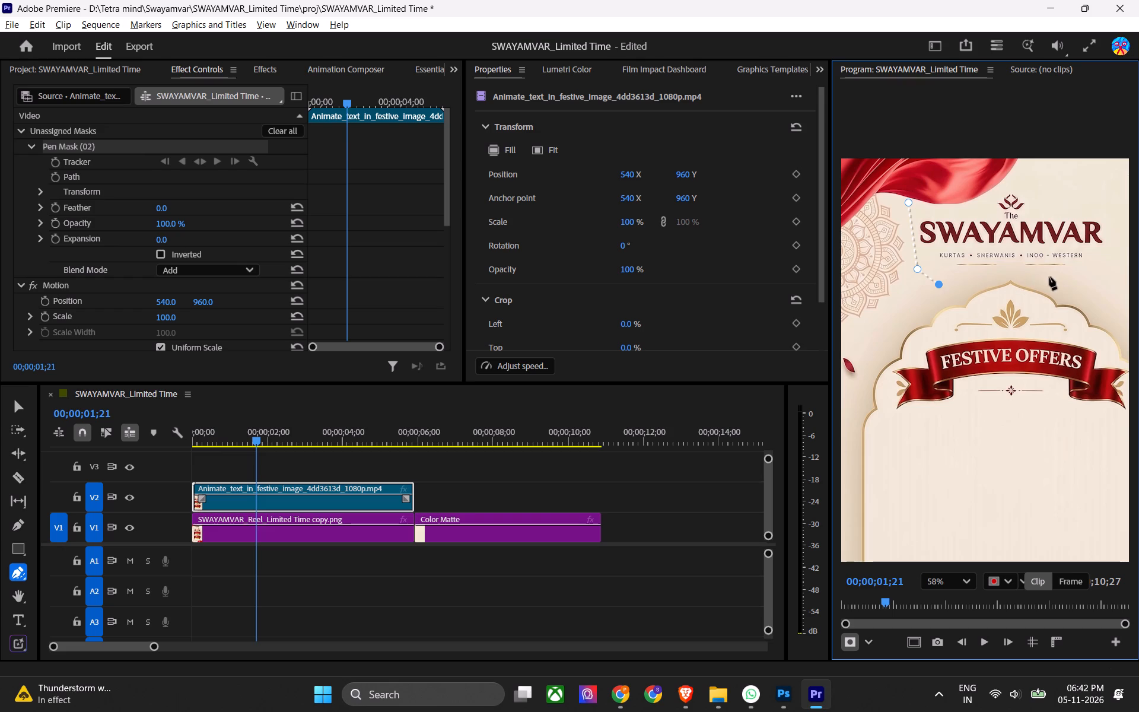
pyautogui.click(1051, 275)
pyautogui.click(1093, 276)
pyautogui.moveTo(1104, 267); pyautogui.dragTo(1057, 279, button='middle')
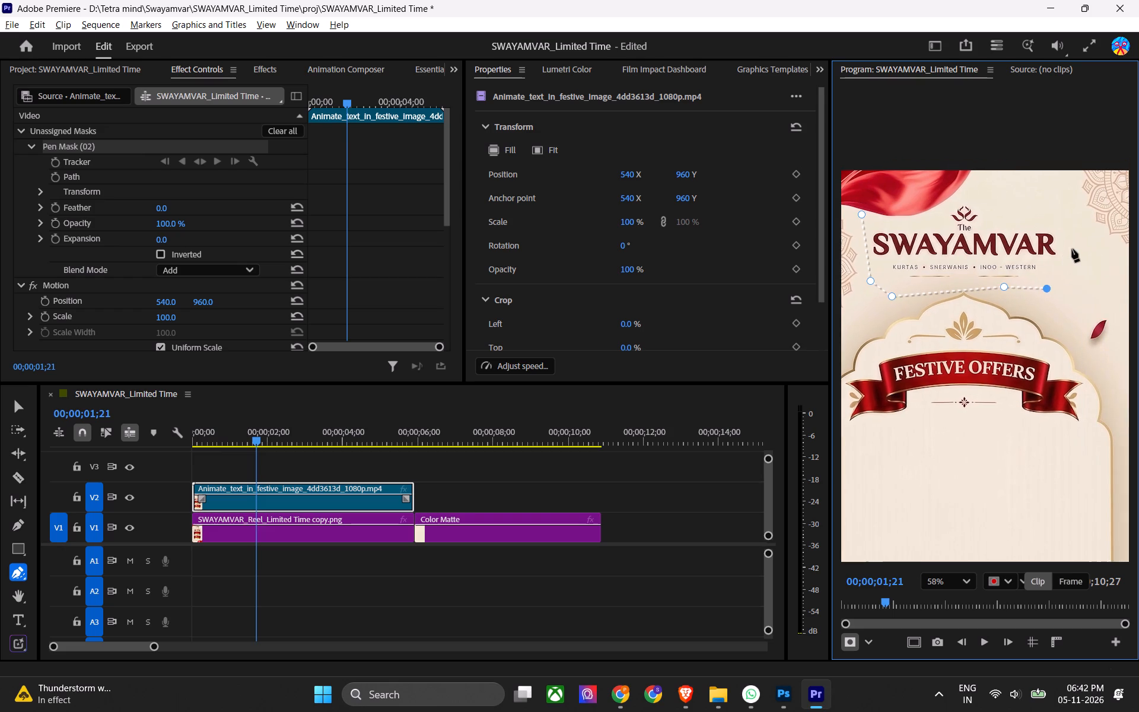
pyautogui.click(1076, 247)
pyautogui.click(1064, 204)
pyautogui.click(1034, 186)
pyautogui.click(910, 186)
pyautogui.click(863, 211)
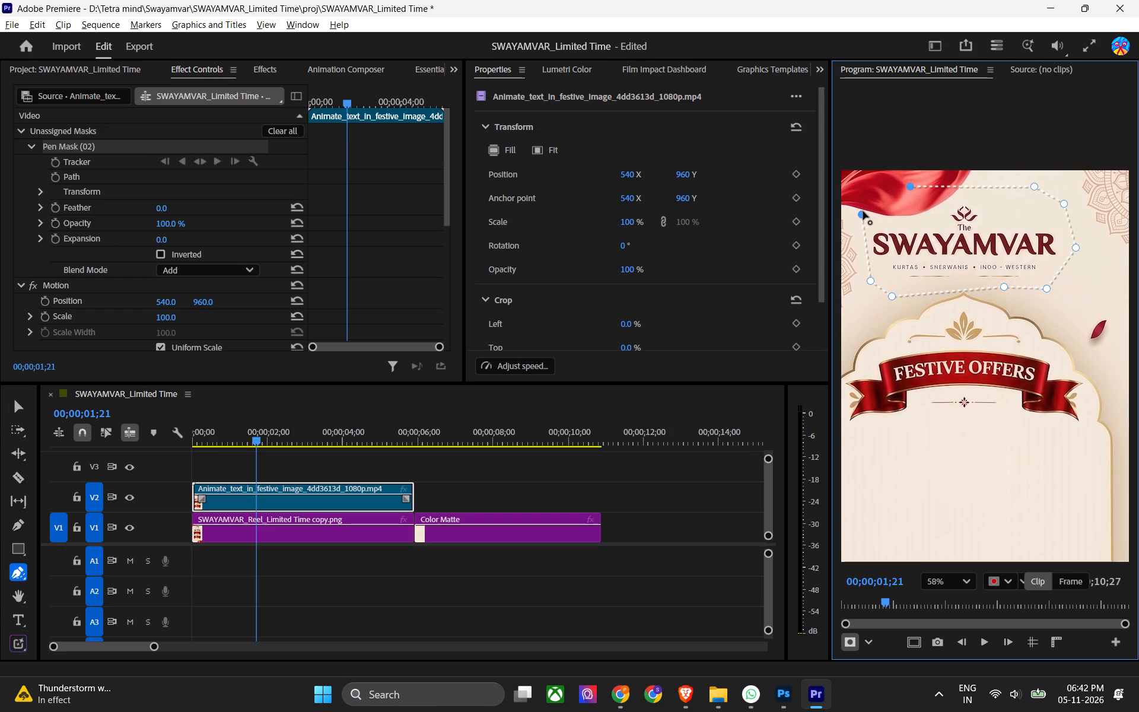
# Change the text animation clip's new pen mask to an opacity mask and invert it.
pyautogui.scroll(-6, 883, 246)
pyautogui.rightClick(96, 145)
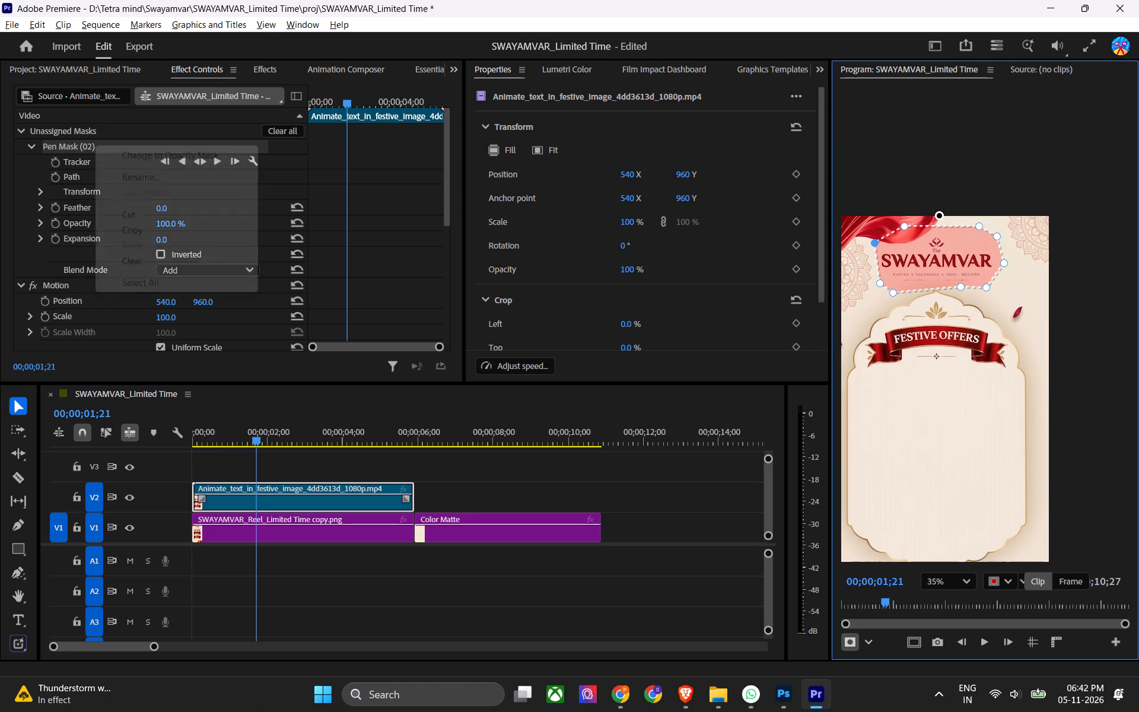
pyautogui.click(130, 151)
pyautogui.scroll(-7, 358, 252)
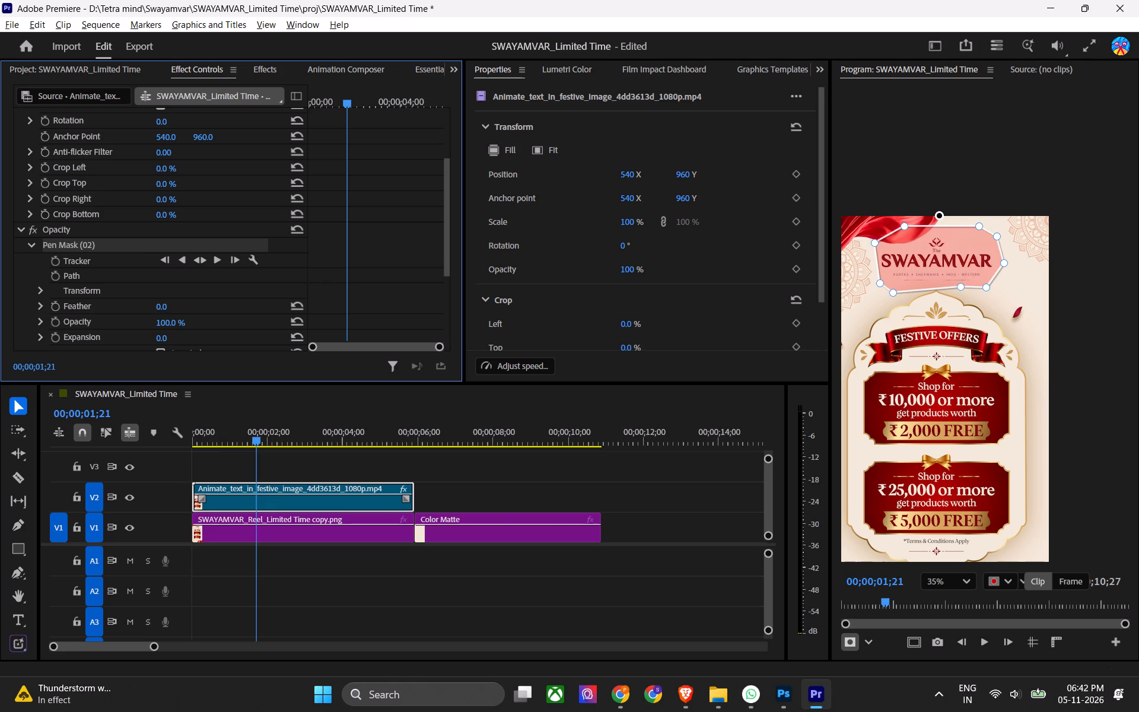
pyautogui.scroll(-5, 194, 295)
pyautogui.click(161, 283)
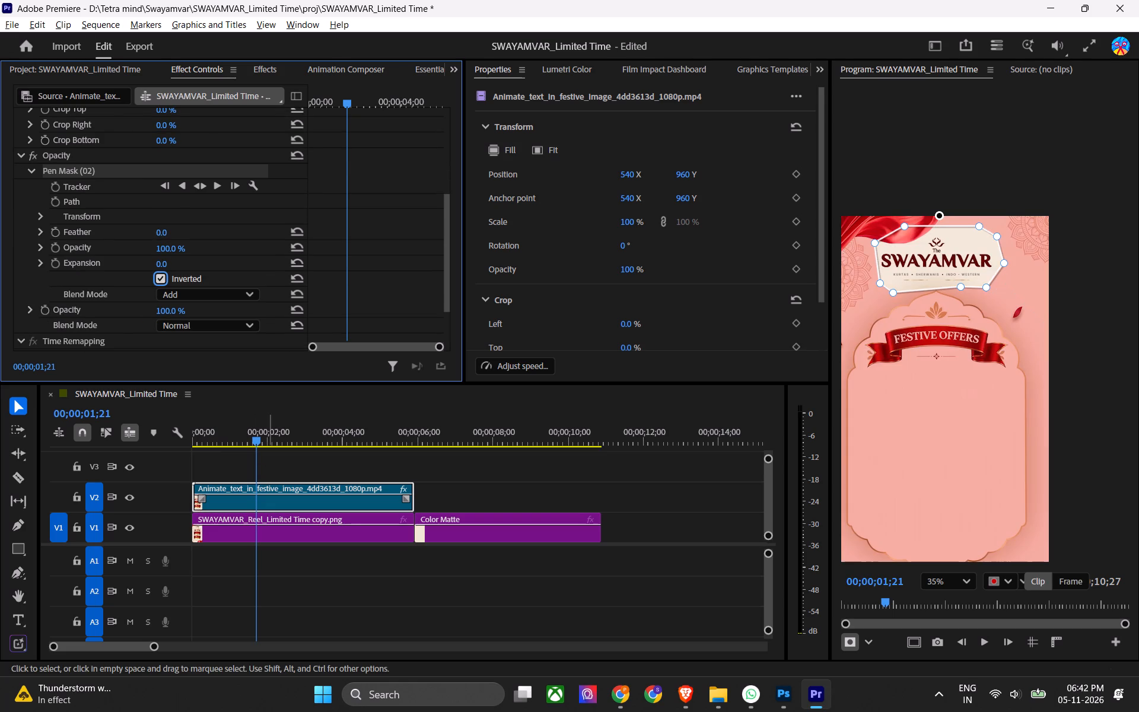
# Play the sequence full screen from the start to check the logo through the text animation's mask.
pyautogui.click(266, 453)
pyautogui.moveTo(260, 436); pyautogui.dragTo(157, 452)
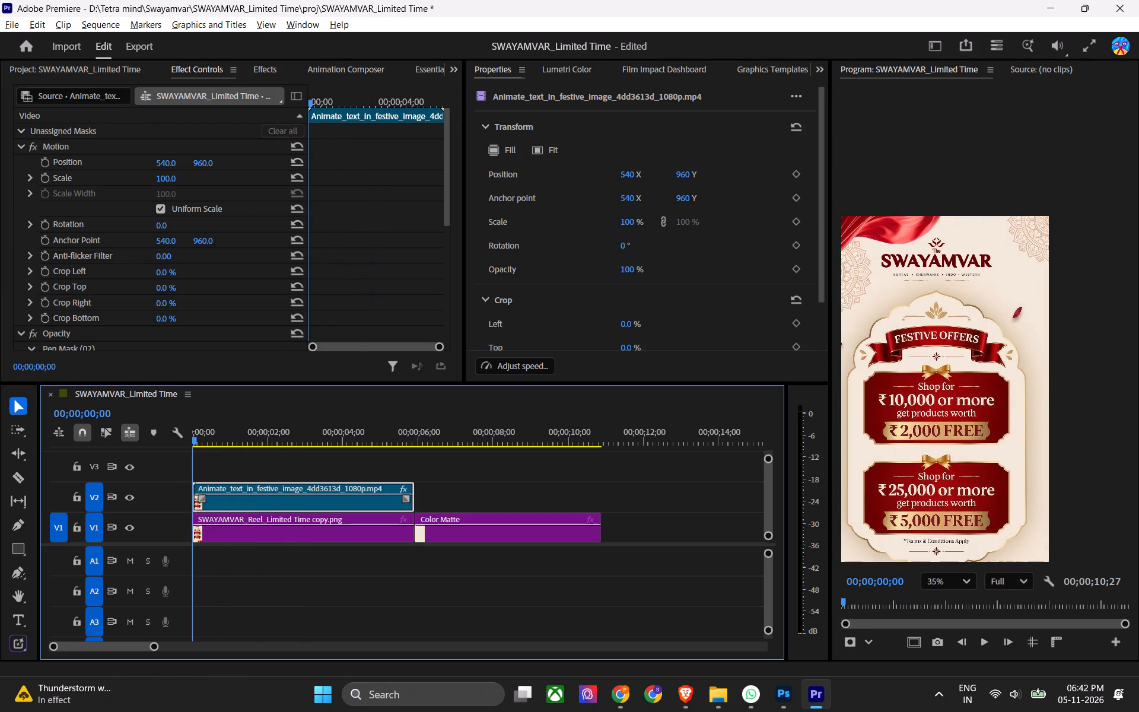
pyautogui.moveTo(157, 452); pyautogui.dragTo(141, 453)
pyautogui.hotkey('ctrl', '`')
pyautogui.press('space')
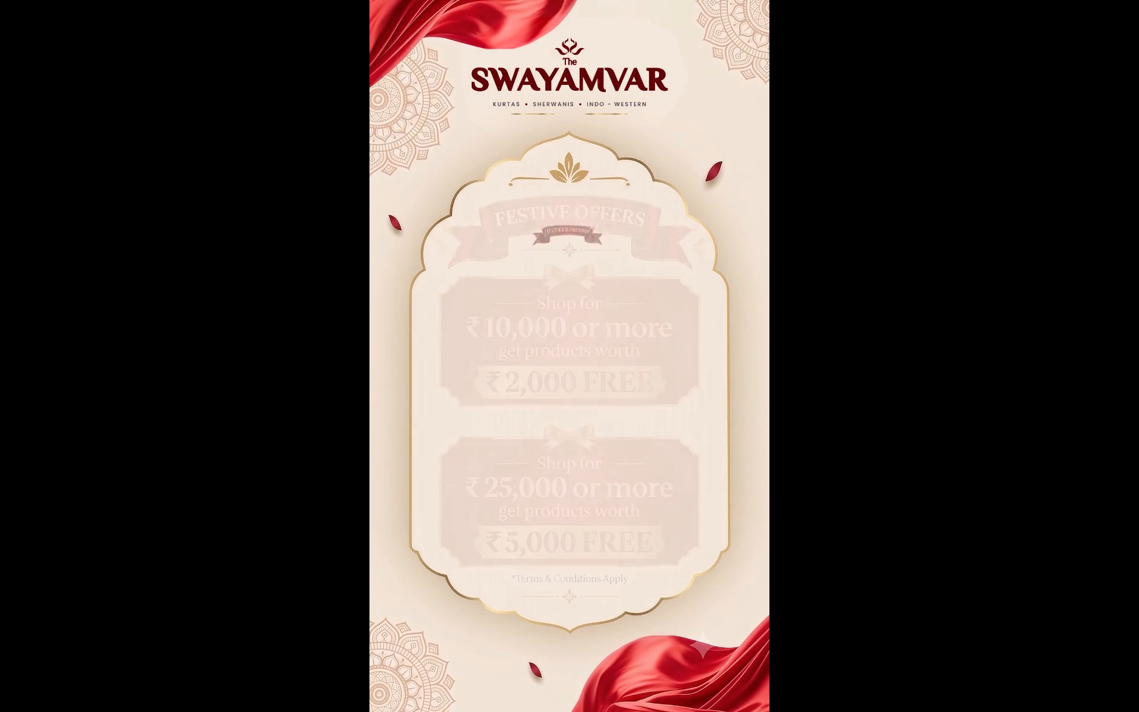
pyautogui.press('Escape')
pyautogui.press('space')
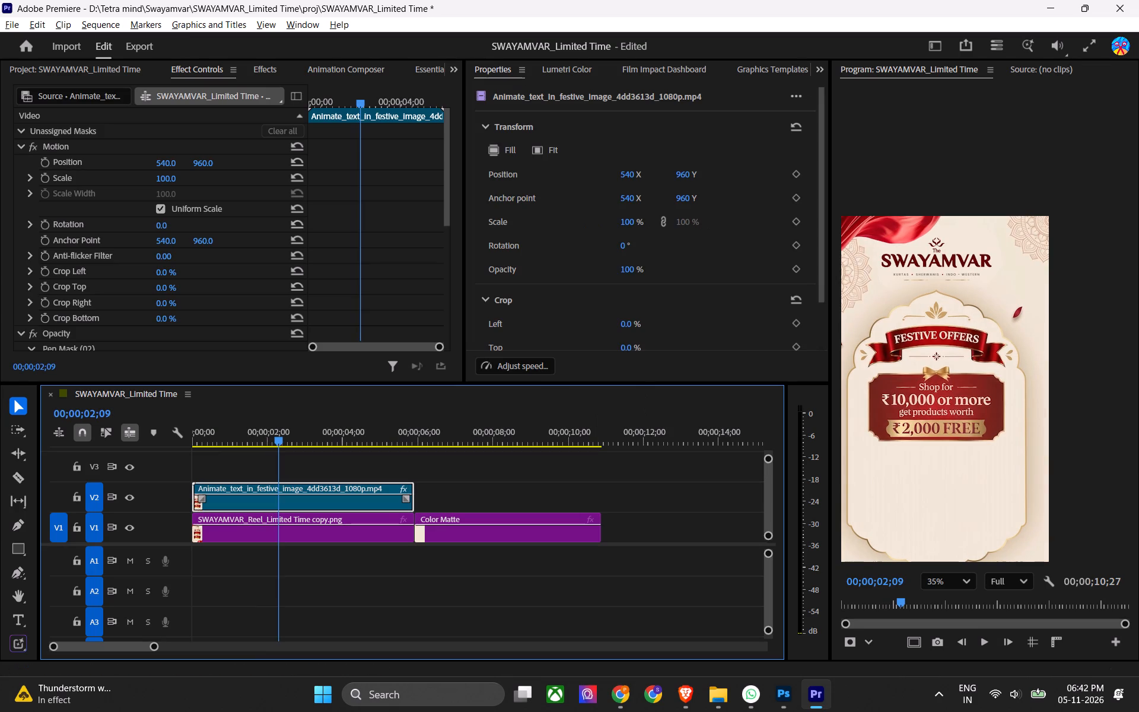
# Fit the whole frame in the preview and set the text animation clip's opacity mask feather to 10.
pyautogui.click(936, 584)
pyautogui.click(953, 374)
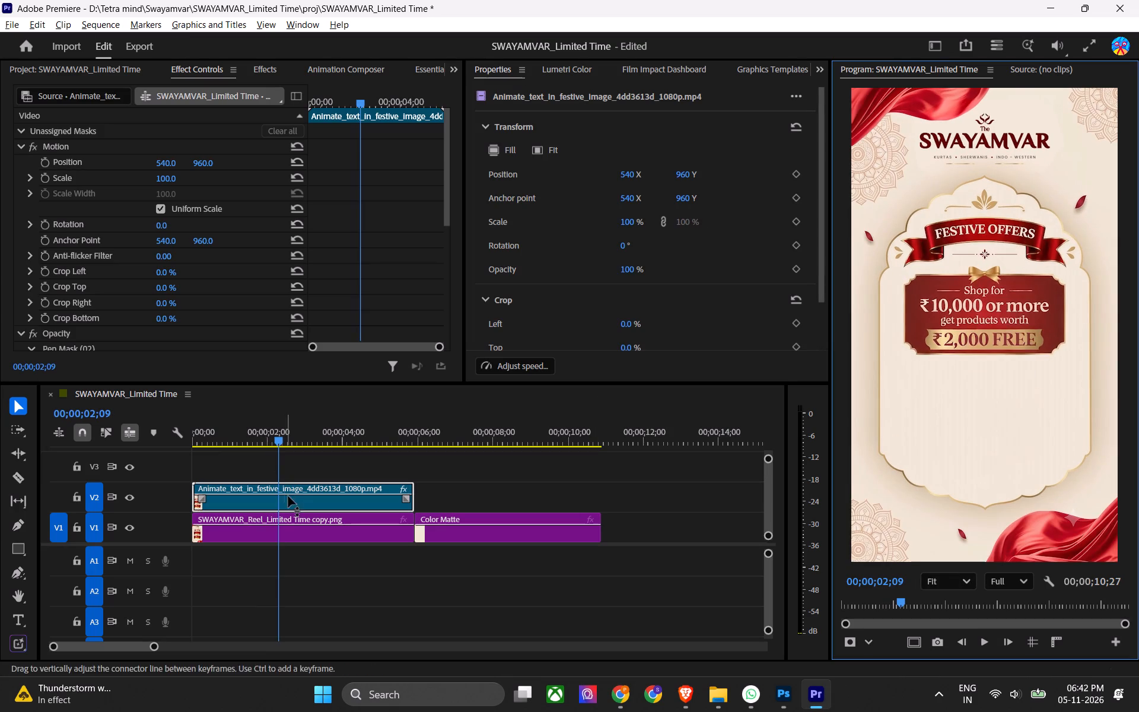
pyautogui.click(289, 499)
pyautogui.scroll(-11, 232, 210)
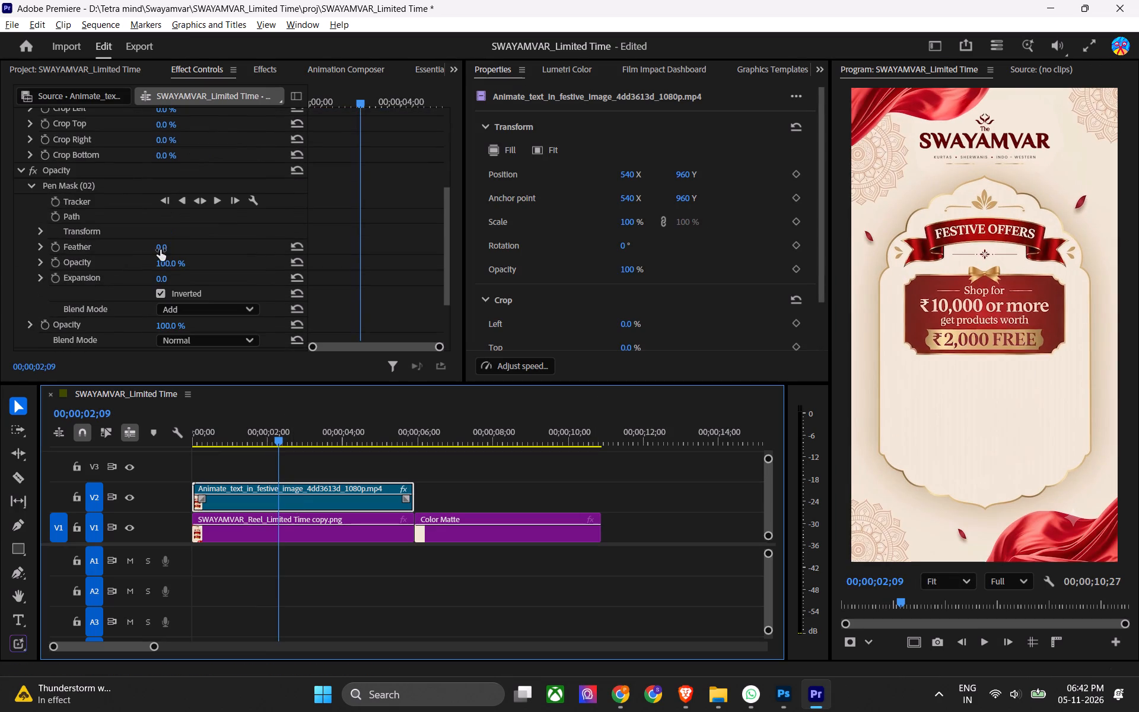
pyautogui.click(160, 249)
pyautogui.write('10')
pyautogui.press('Return')
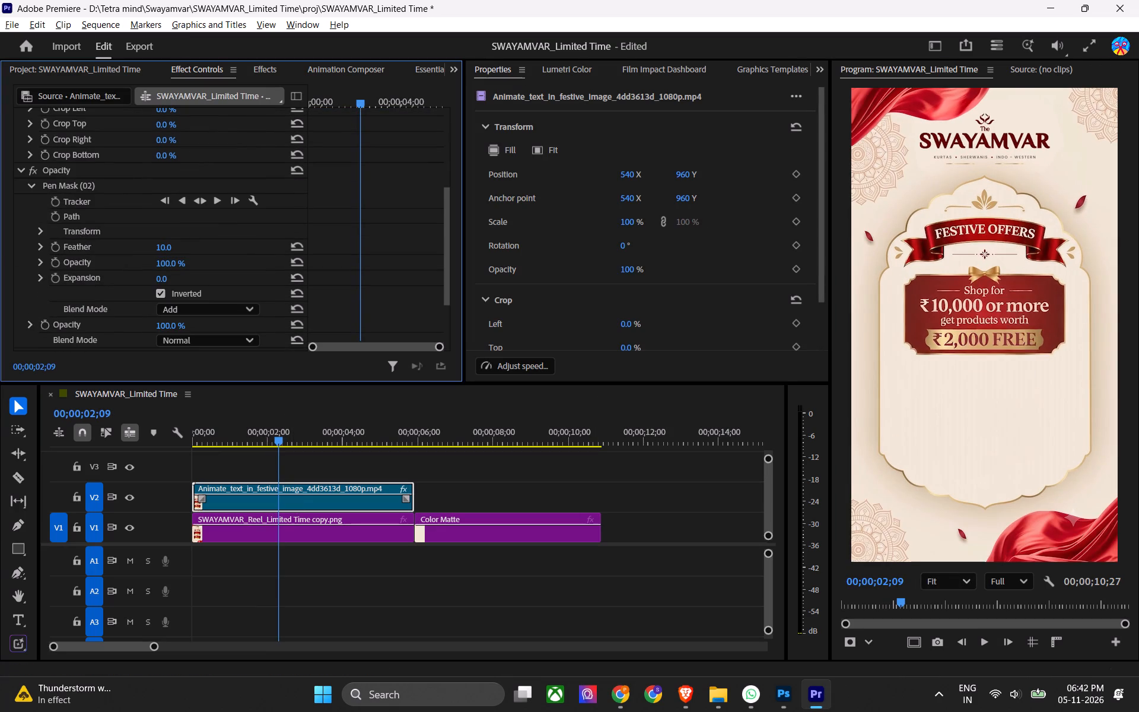
pyautogui.click(304, 476)
# Hide V1 briefly to inspect the feathered mask cutout, and show the track again.
pyautogui.click(127, 530)
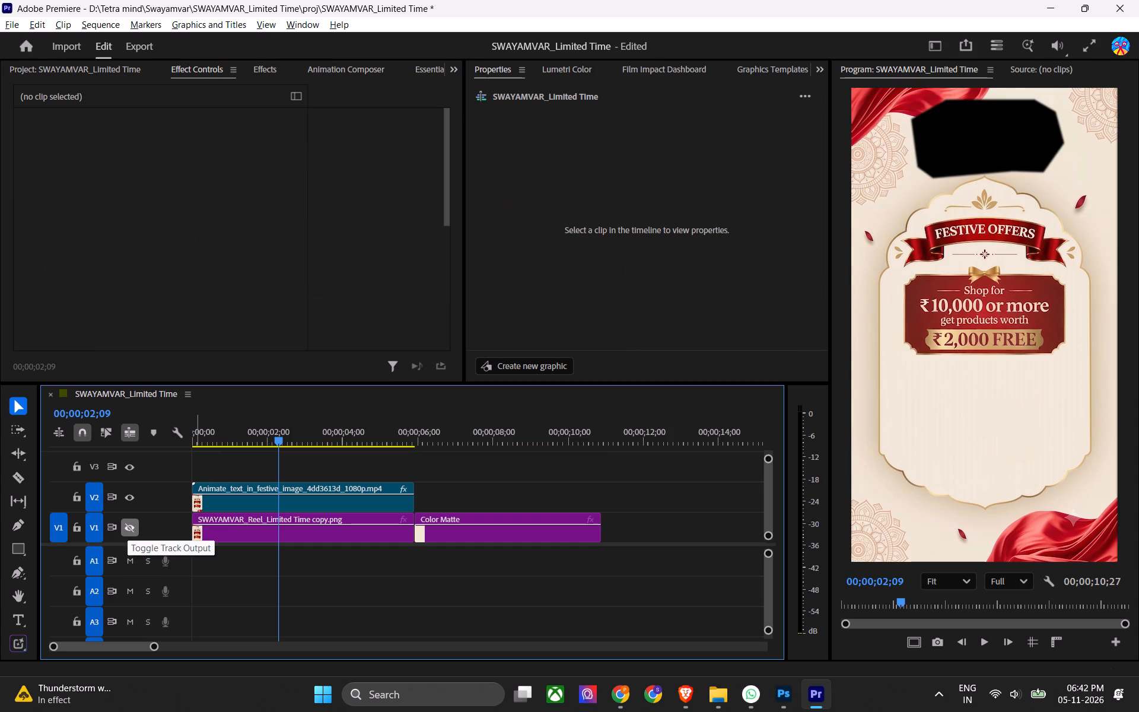
pyautogui.click(128, 529)
# Save the project.
pyautogui.hotkey('ctrl', 's')
pyautogui.hotkey('ctrl', 's')
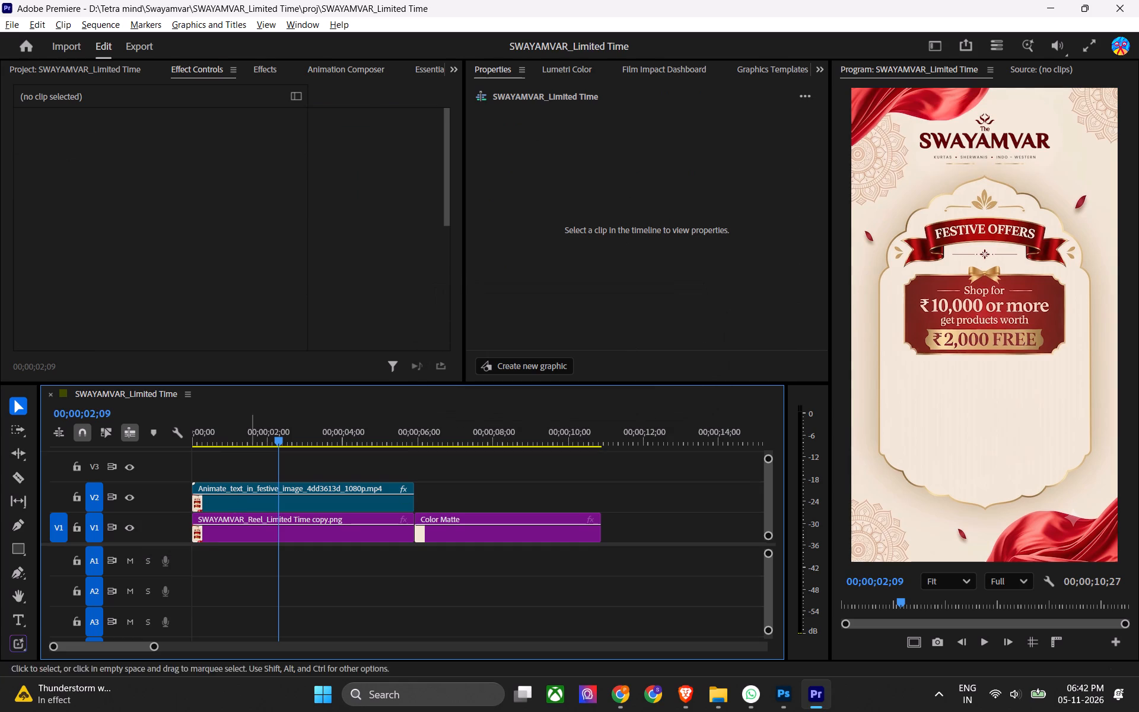
# Find where the FESTIVE OFFERS ribbon starts to appear, ripple-trim the V1 and V2 openings up to 00;00;01;08, and save the project.
pyautogui.moveTo(244, 433); pyautogui.dragTo(236, 459)
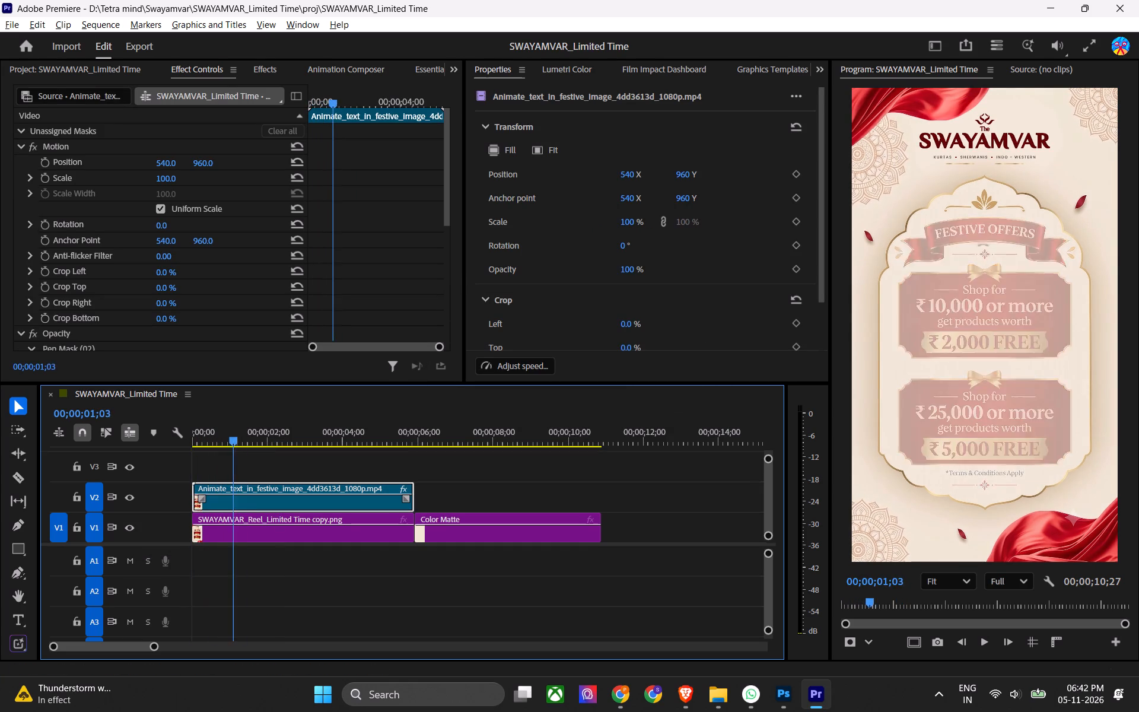
pyautogui.moveTo(236, 459); pyautogui.dragTo(240, 462)
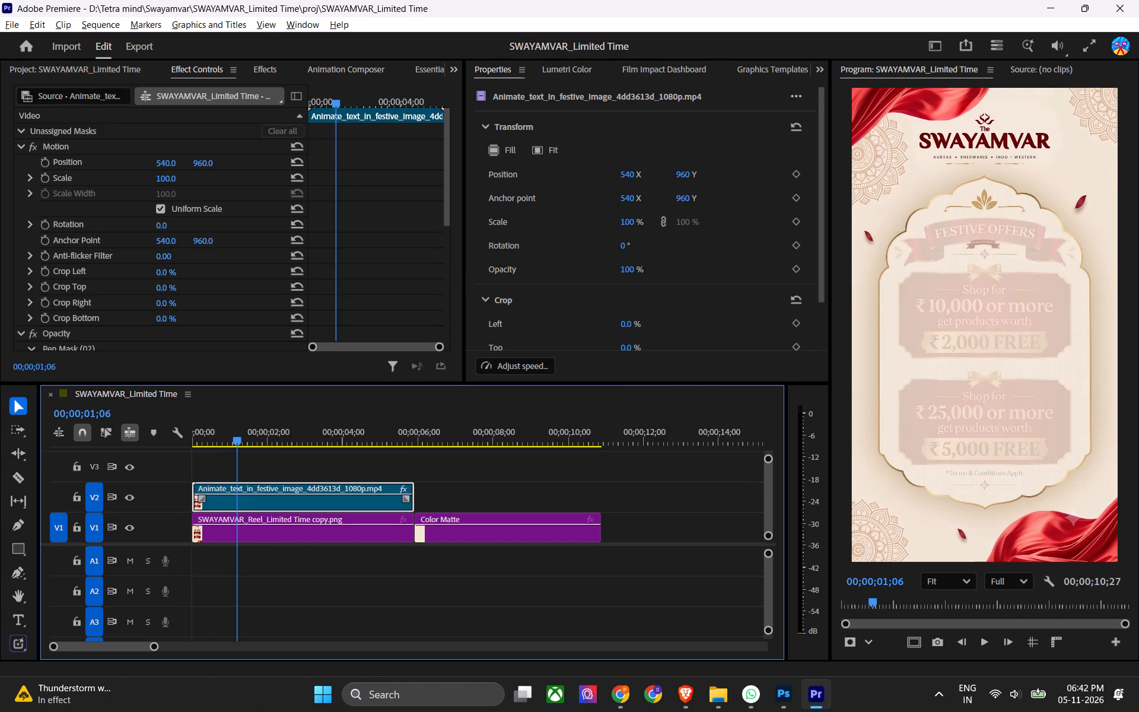
pyautogui.press('Right')
pyautogui.press('Right')
pyautogui.press('Up')
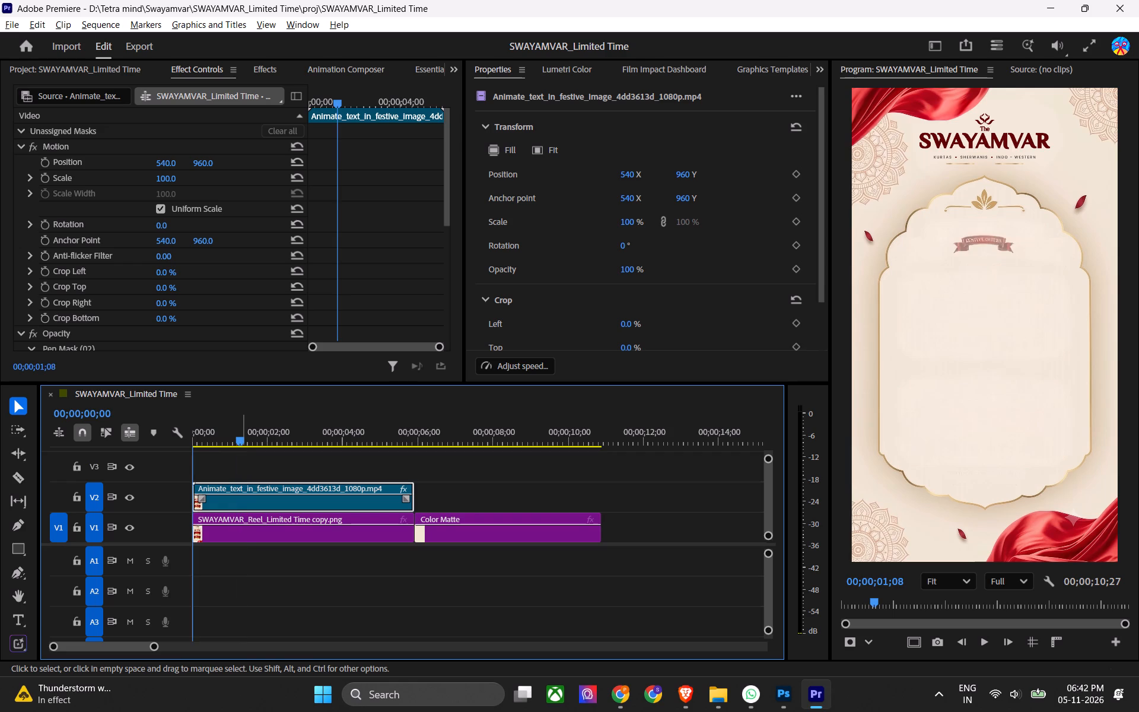
pyautogui.press('space')
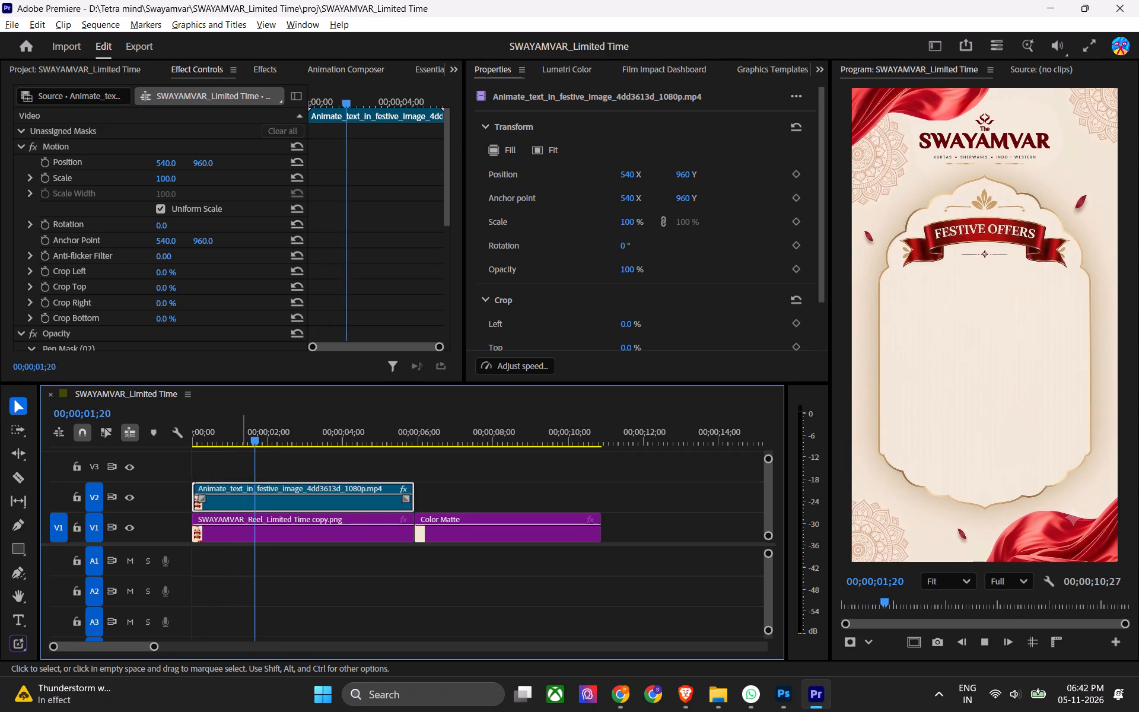
pyautogui.press('space')
pyautogui.keyDown('alt'); pyautogui.scroll(7, 219, 502); pyautogui.keyUp('alt')
pyautogui.moveTo(304, 434); pyautogui.dragTo(266, 442)
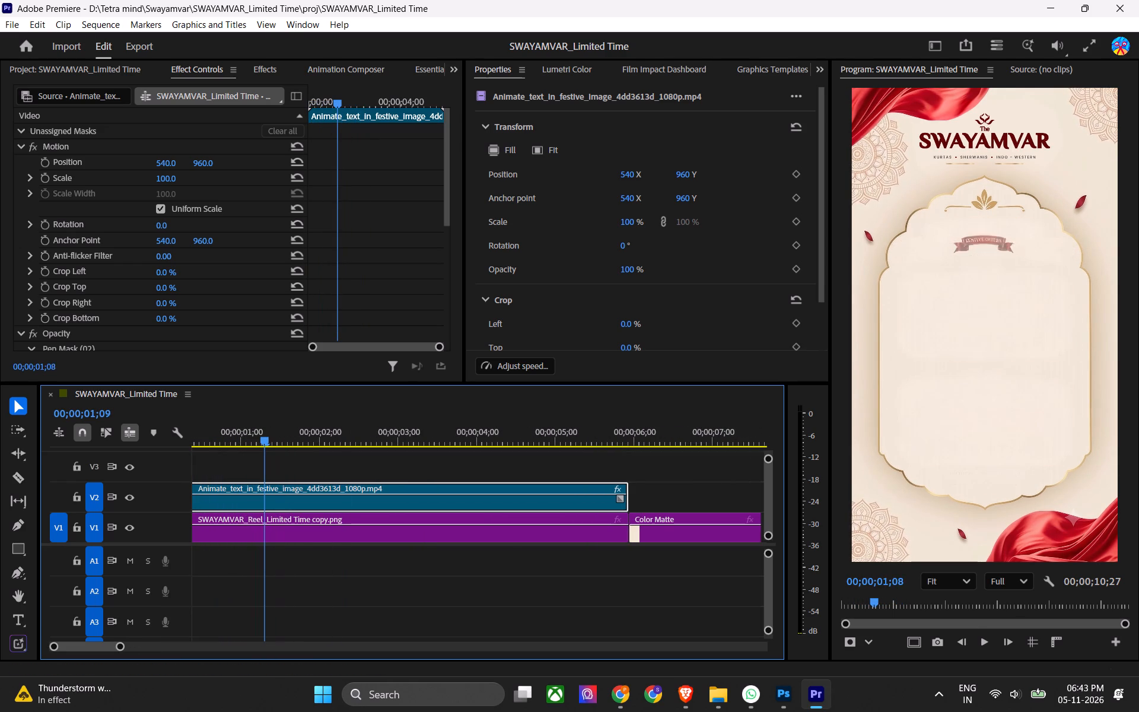
pyautogui.press('Left')
pyautogui.press('Left')
pyautogui.press('Right')
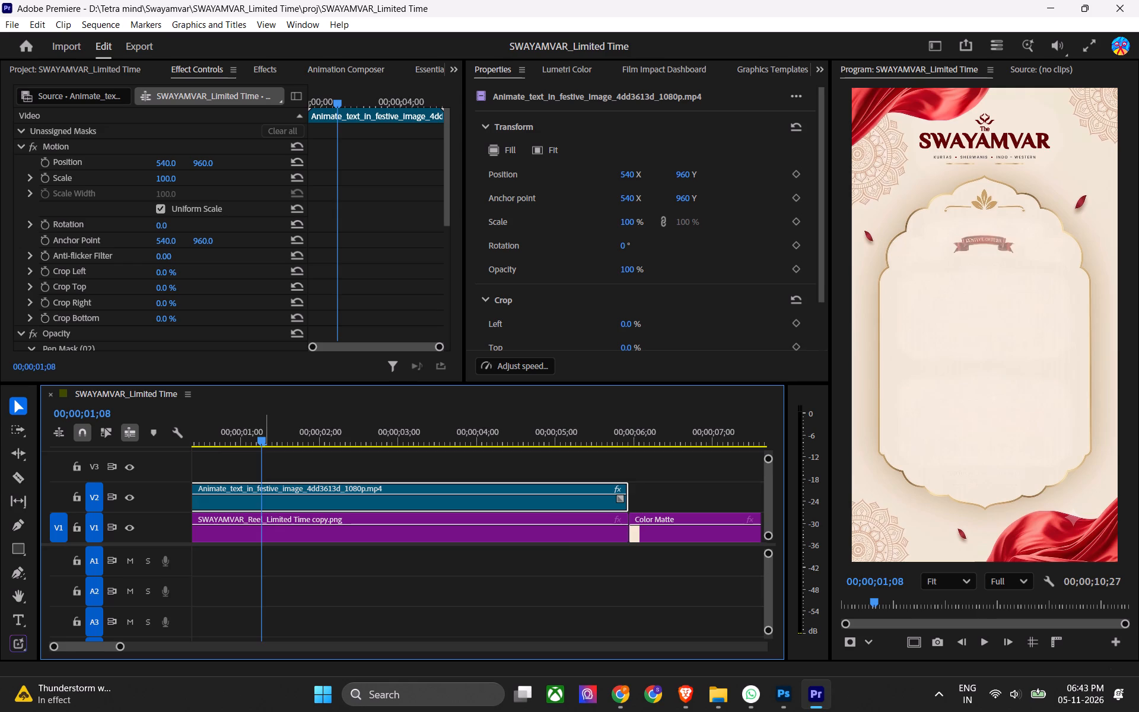
pyautogui.press('q')
pyautogui.click(233, 457)
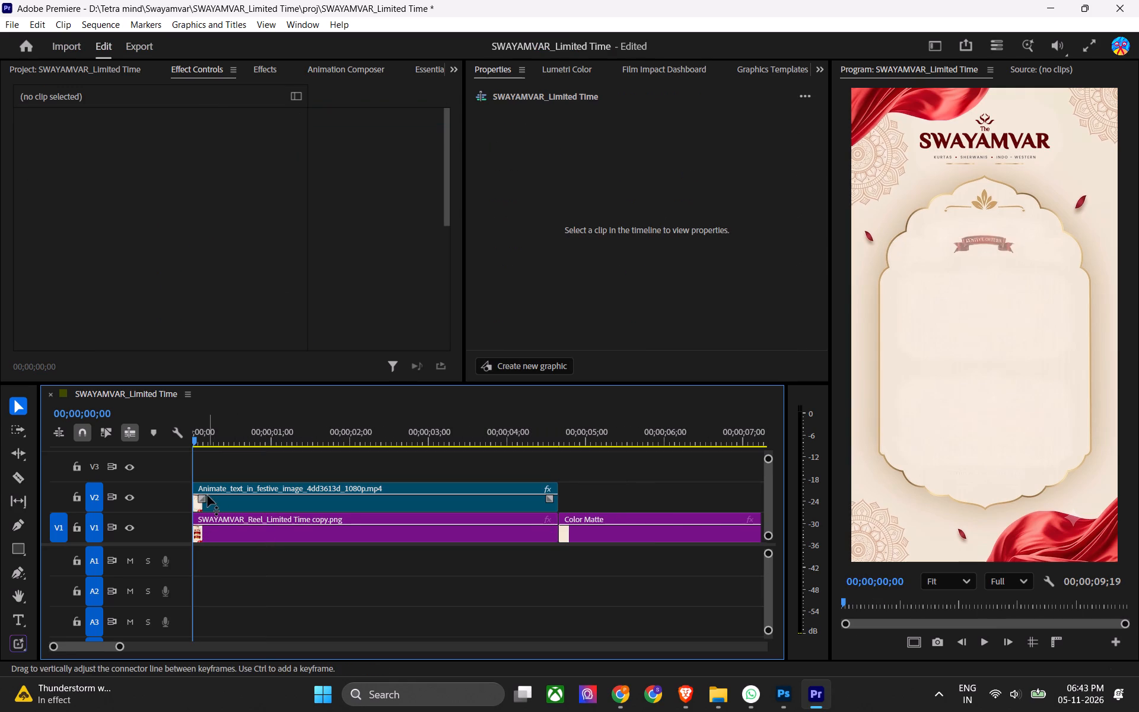
pyautogui.hotkey('ctrl', 's')
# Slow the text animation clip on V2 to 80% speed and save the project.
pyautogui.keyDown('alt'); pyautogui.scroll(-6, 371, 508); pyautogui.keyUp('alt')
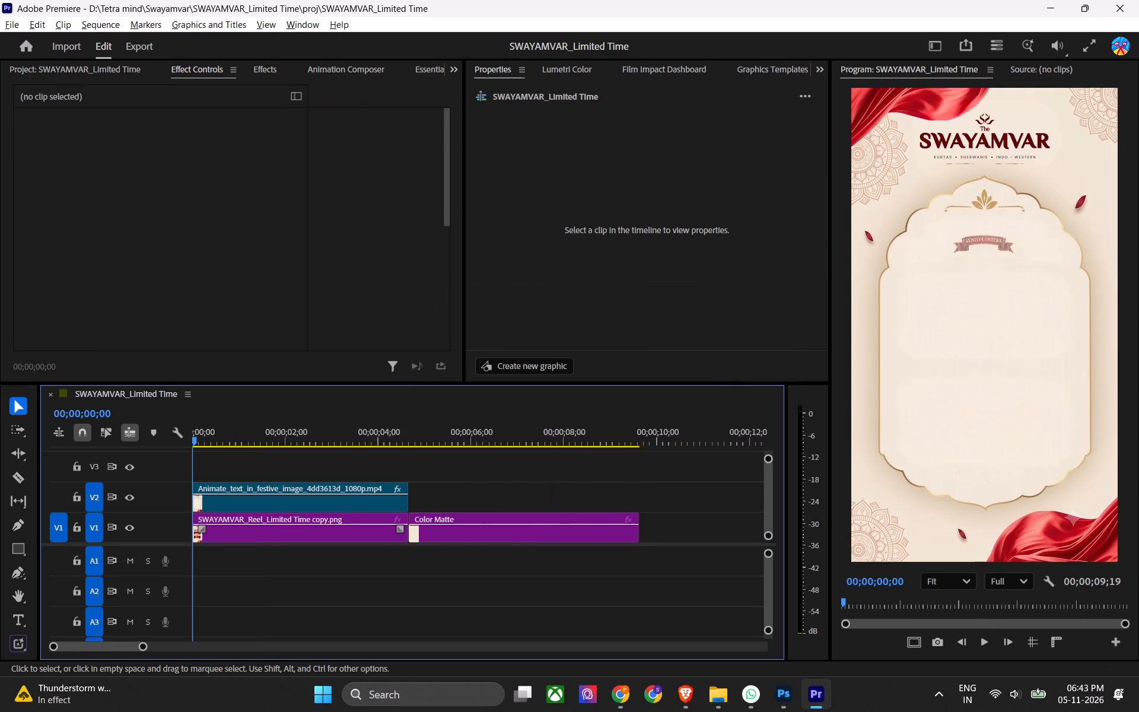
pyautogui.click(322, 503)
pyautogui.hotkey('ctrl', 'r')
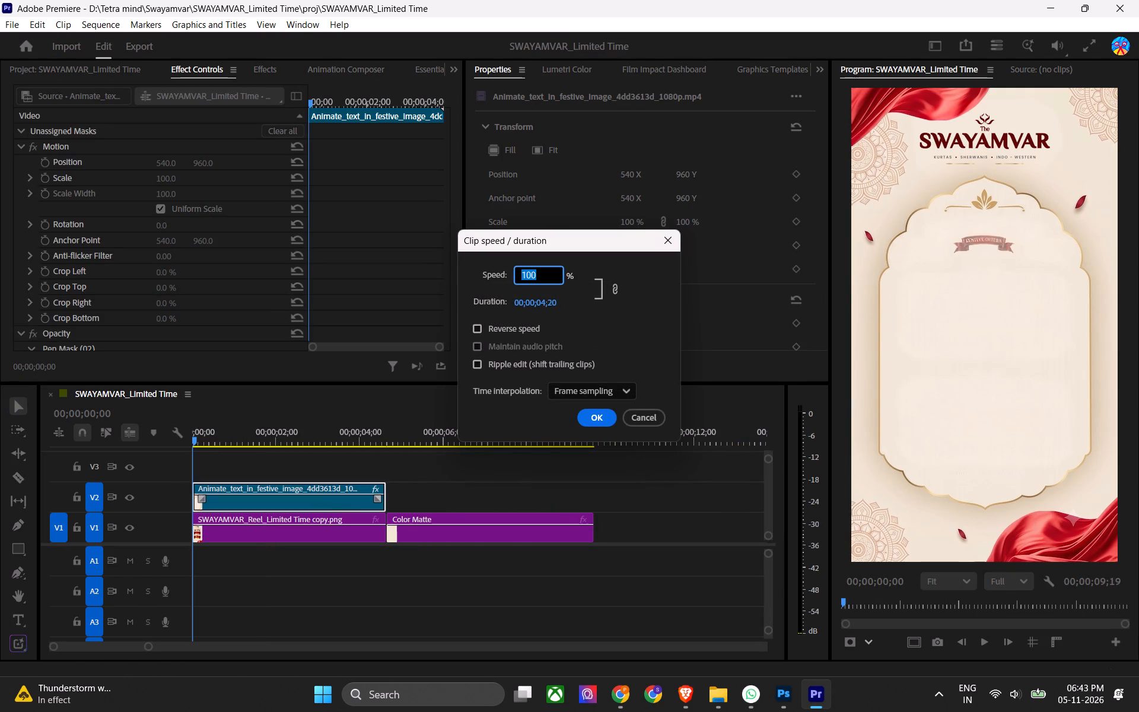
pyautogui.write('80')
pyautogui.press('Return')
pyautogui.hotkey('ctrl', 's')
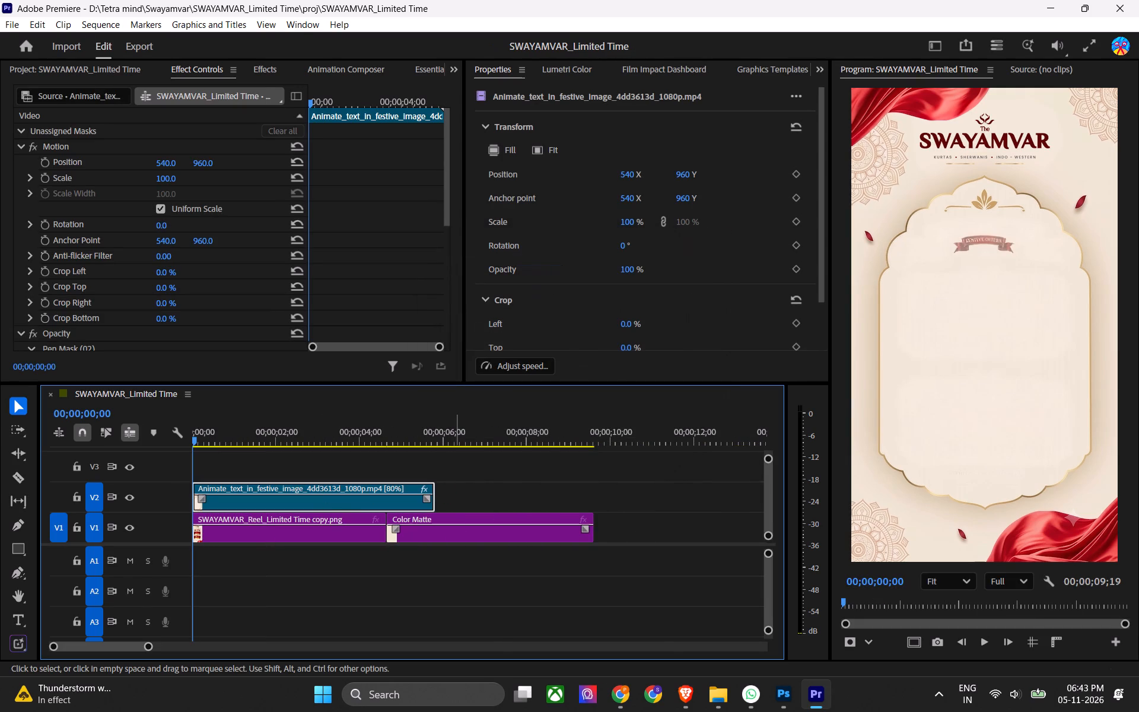
# Shift the Color Matte later on V1 and extend the still before it to the end of the slowed text animation.
pyautogui.moveTo(455, 537); pyautogui.dragTo(501, 531)
pyautogui.moveTo(390, 522); pyautogui.dragTo(454, 522)
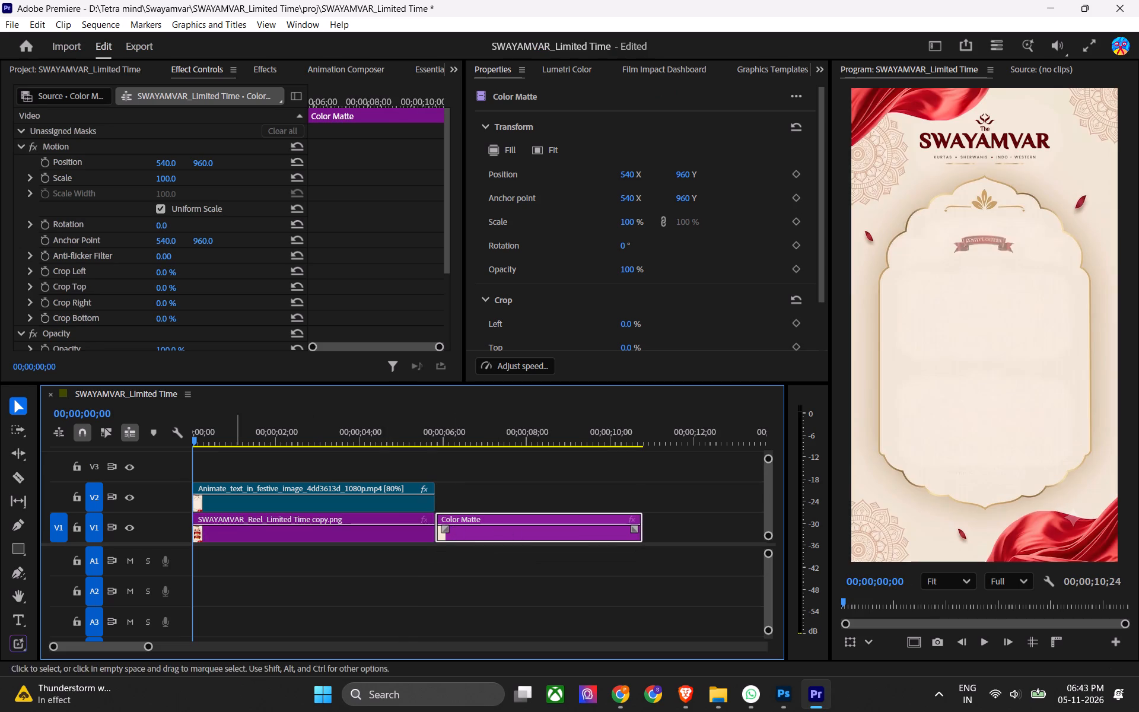
# Play the reel full screen from the start into the Color Matte to check the animation's pacing.
pyautogui.moveTo(227, 436); pyautogui.dragTo(136, 450)
pyautogui.hotkey('ctrl', '`')
pyautogui.press('space')
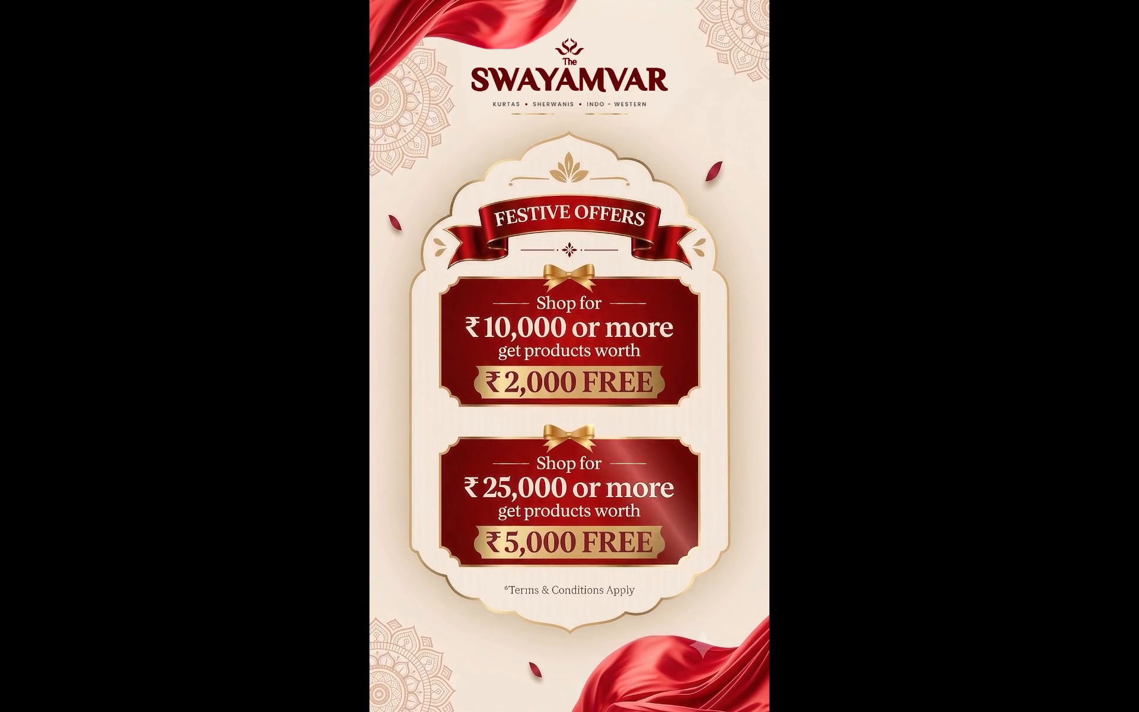
pyautogui.press('Escape')
pyautogui.press('space')
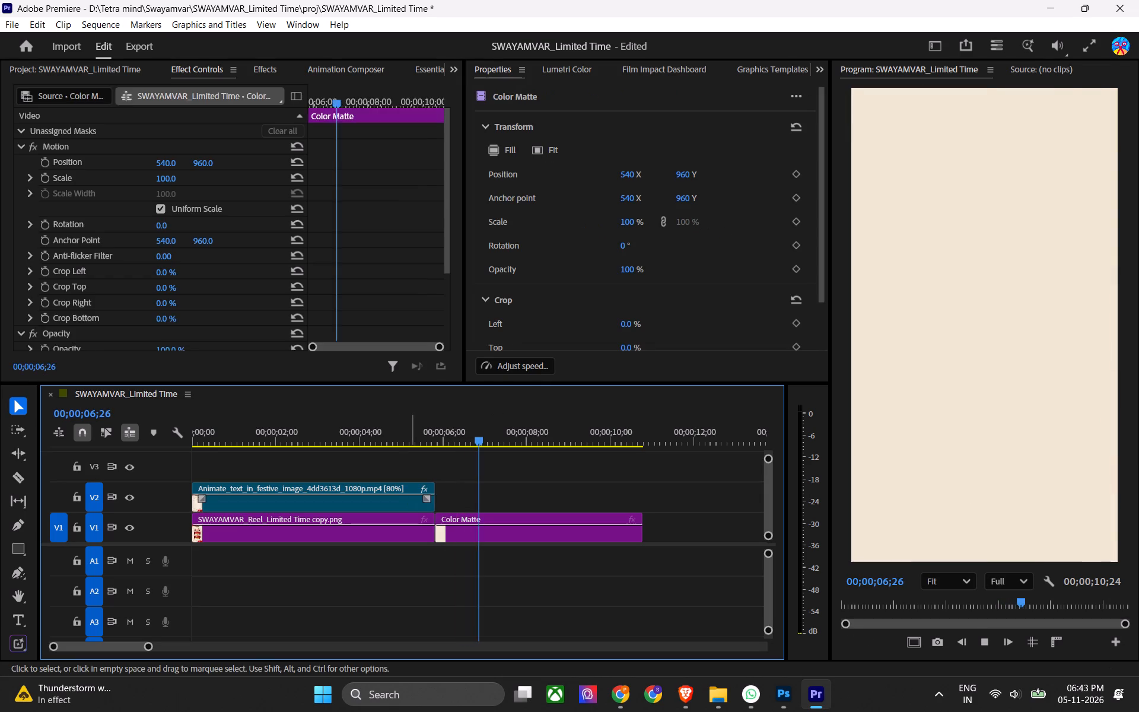
# Set the text animation clip's speed to 90% and save the project.
pyautogui.click(395, 426)
pyautogui.click(407, 497)
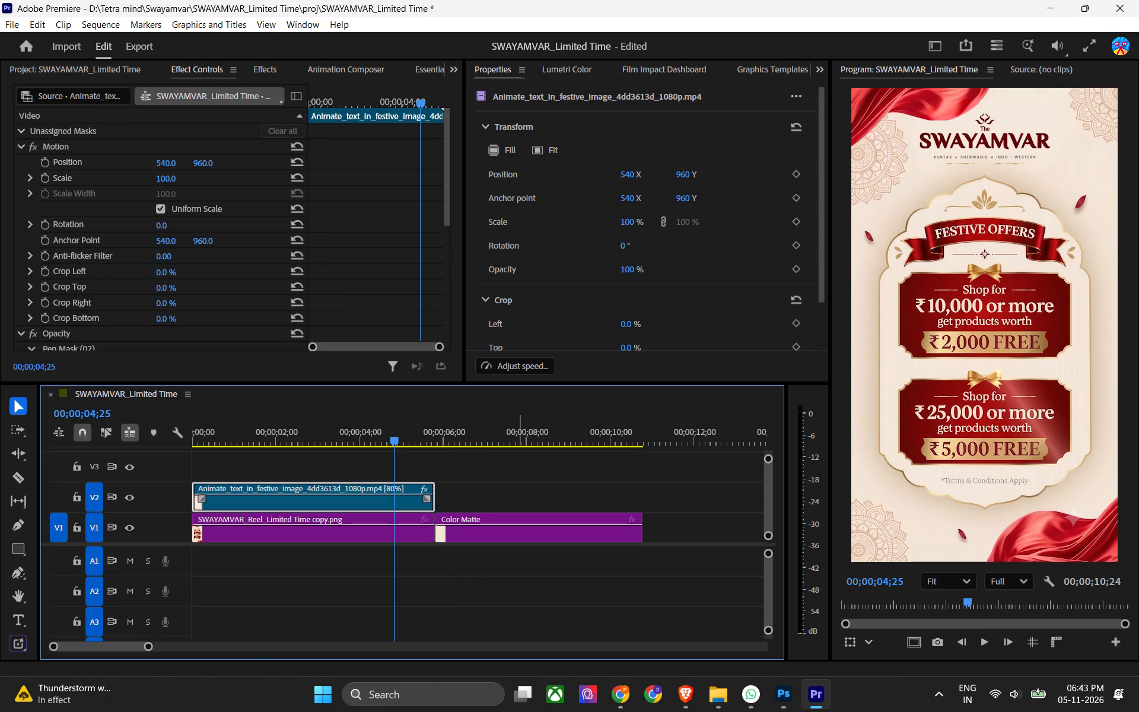
pyautogui.hotkey('ctrl', 's')
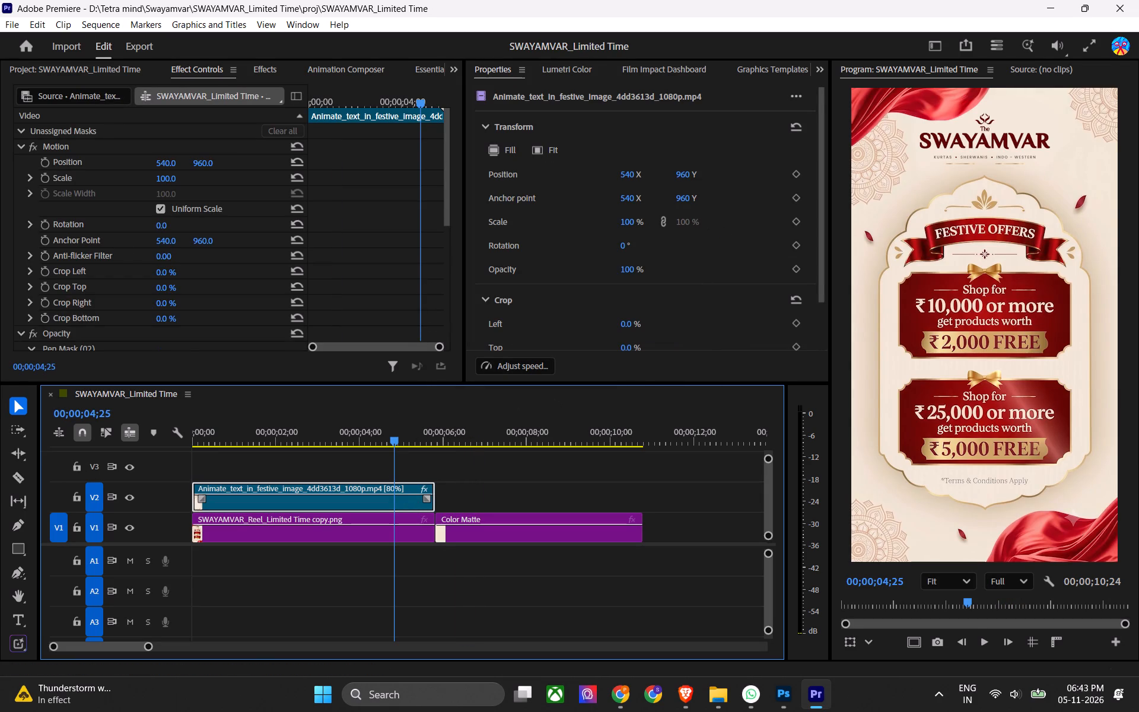
pyautogui.scroll(-2, 898, 443)
pyautogui.click(359, 496)
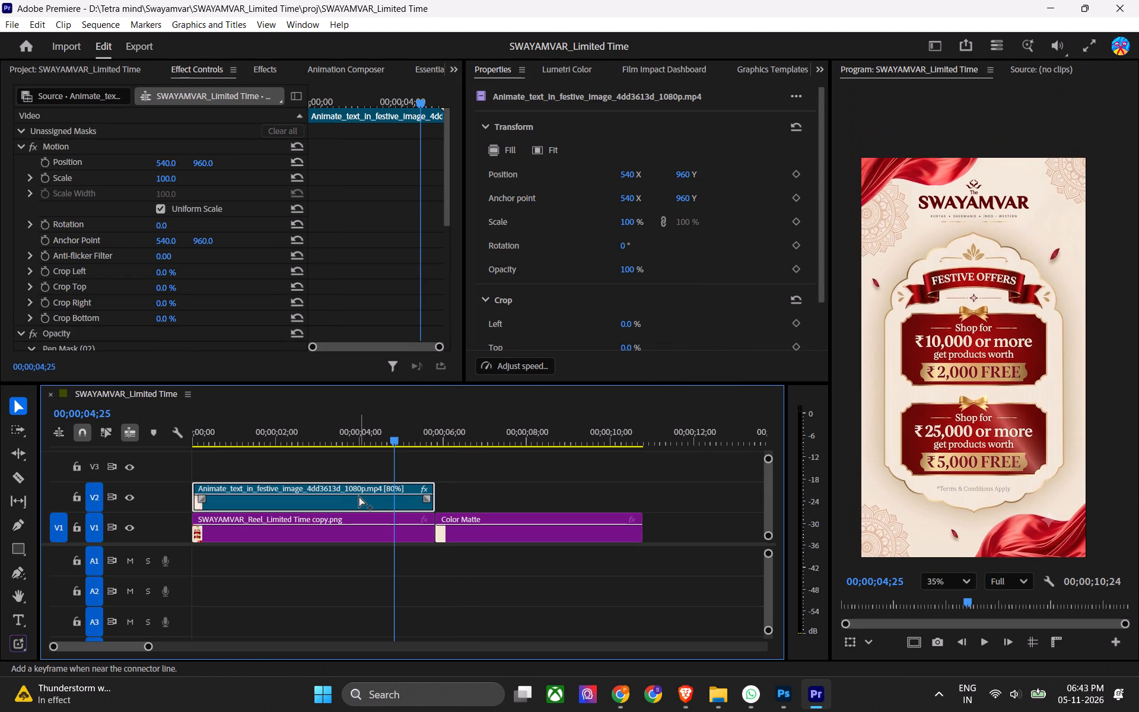
pyautogui.hotkey('ctrl', 'r')
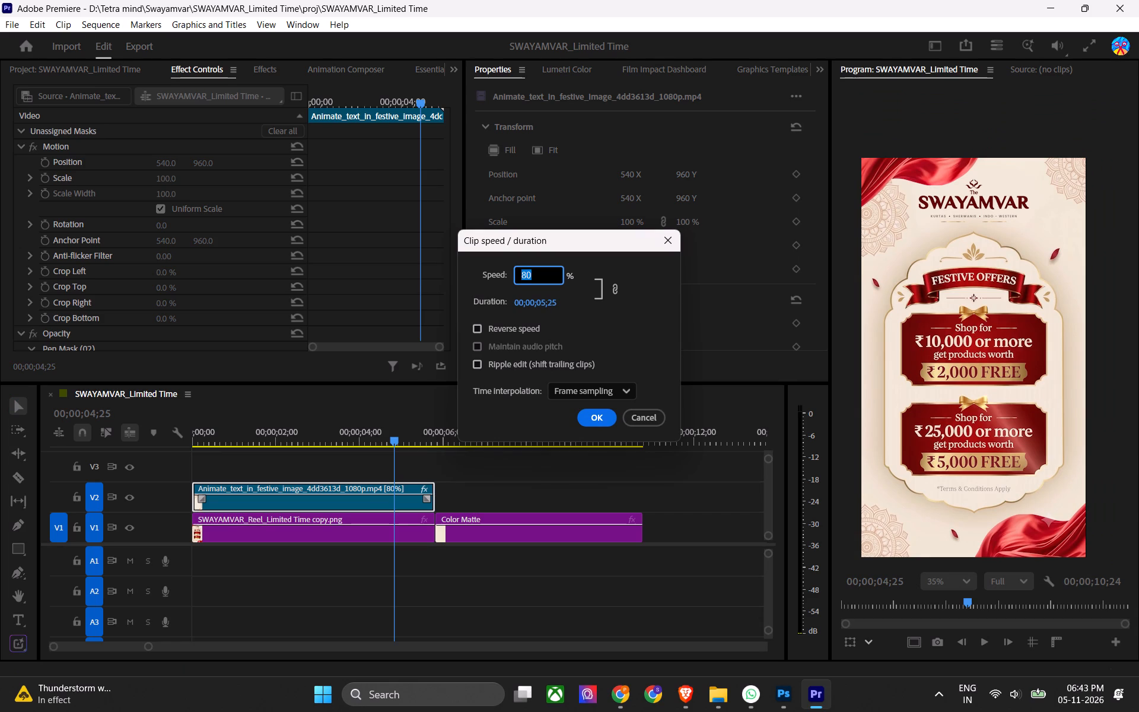
pyautogui.write('90')
pyautogui.press('Return')
pyautogui.hotkey('ctrl', 's')
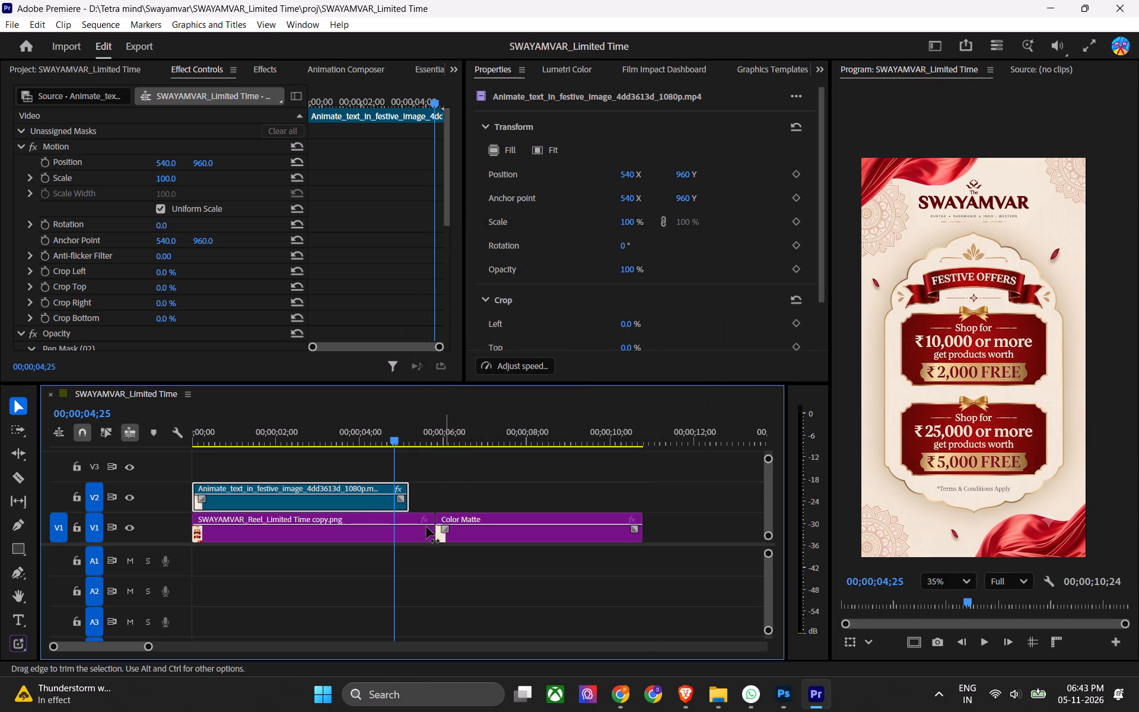
# Trim the V1 still to the end of the retimed animation, close the gap before the Color Matte, and save.
pyautogui.moveTo(432, 535); pyautogui.dragTo(410, 532)
pyautogui.click(431, 522)
pyautogui.click(424, 524)
pyautogui.press('x')
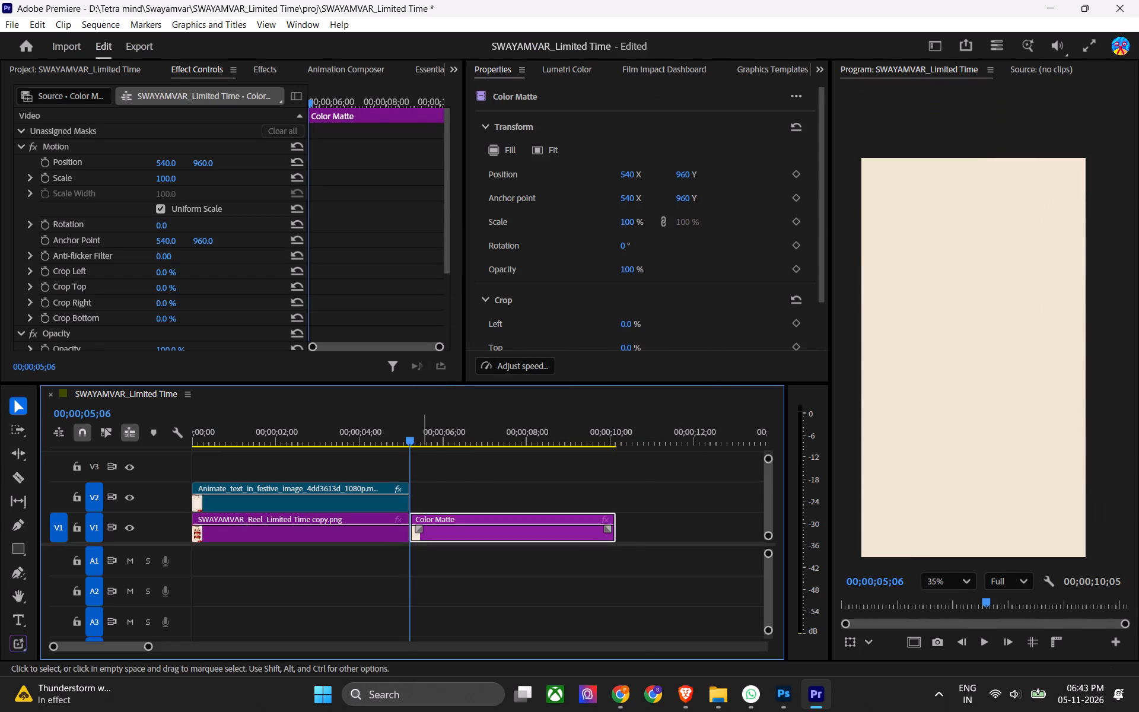
pyautogui.moveTo(413, 434); pyautogui.dragTo(401, 438)
pyautogui.hotkey('ctrl', 's')
pyautogui.press('Down')
pyautogui.hotkey('ctrl', 's')
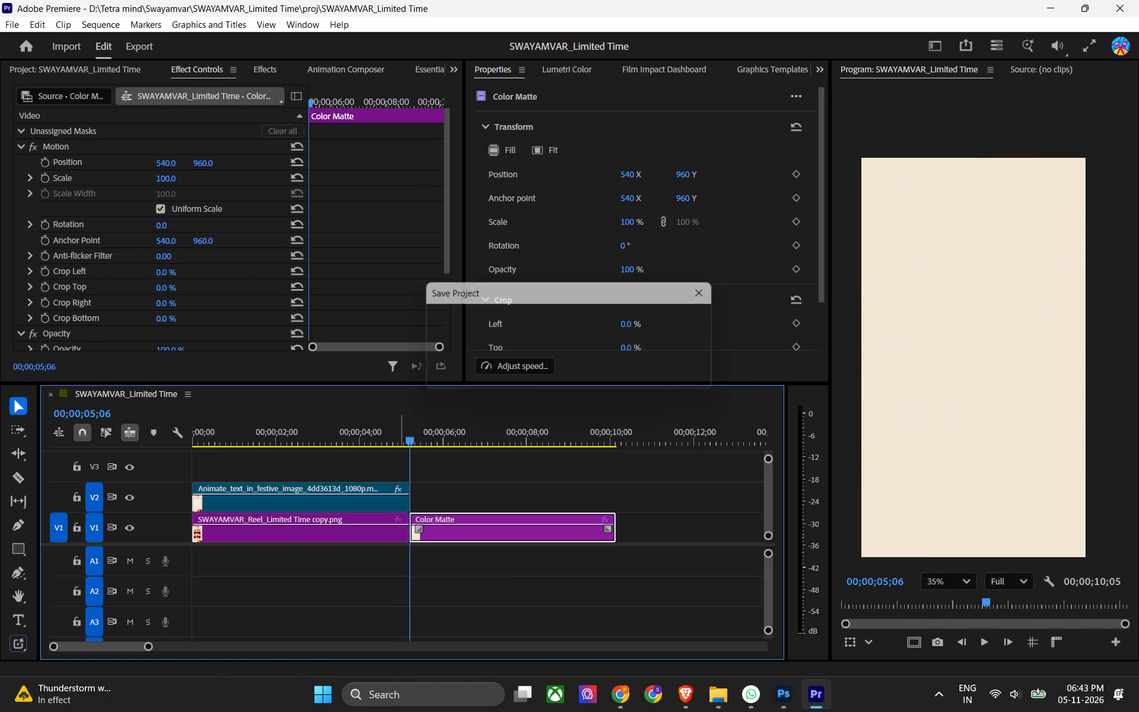
# Apply an Animation Composer transition at the 00;00;05;06 cut and copy its closing fade to the Color Matte's end on V2.
pyautogui.click(338, 70)
pyautogui.click(54, 288)
pyautogui.click(52, 303)
pyautogui.doubleClick(228, 139)
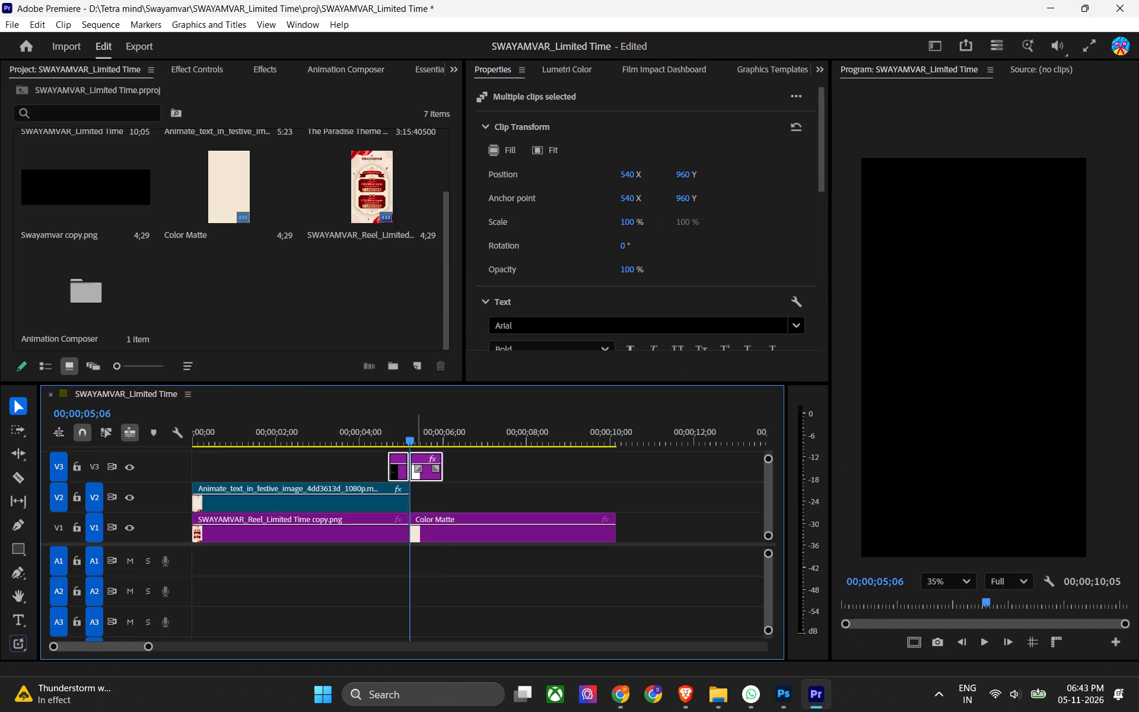
pyautogui.click(480, 484)
pyautogui.moveTo(395, 473); pyautogui.dragTo(596, 494)
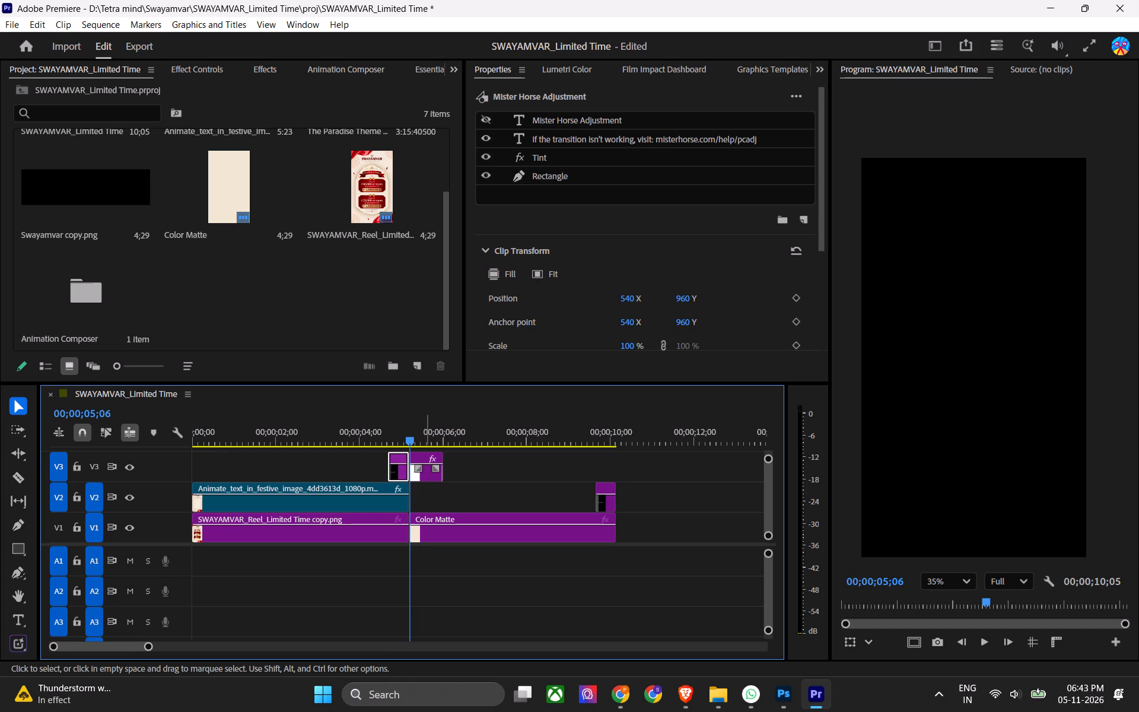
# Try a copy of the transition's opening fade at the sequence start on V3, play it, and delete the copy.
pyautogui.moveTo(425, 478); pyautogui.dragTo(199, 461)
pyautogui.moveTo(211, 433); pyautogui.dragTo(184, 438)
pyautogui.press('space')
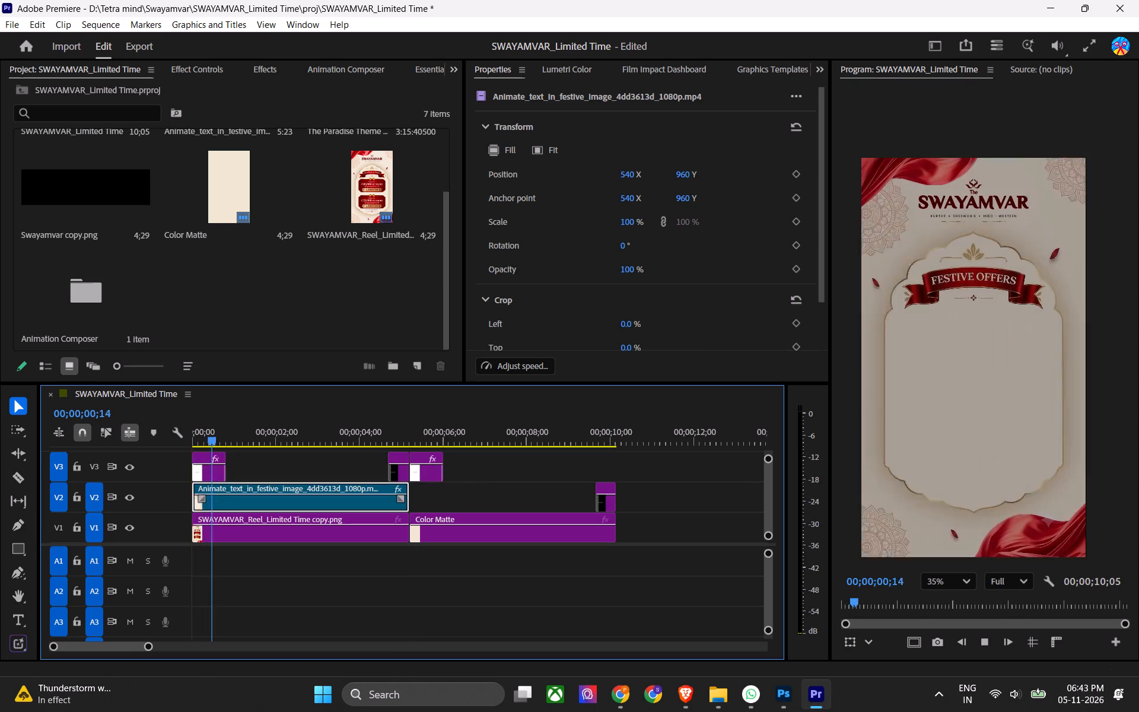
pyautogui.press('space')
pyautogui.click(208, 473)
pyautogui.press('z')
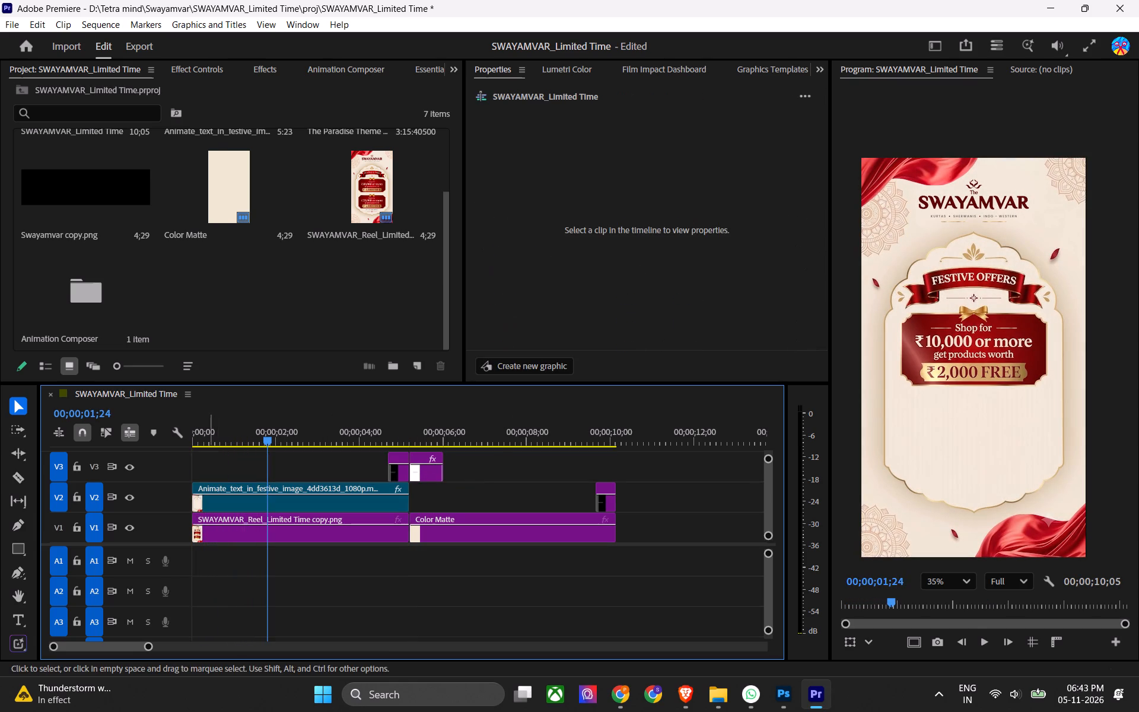
# Review the transition at the cut into the Color Matte, remove both of its V3 adjustment clips, and save.
pyautogui.moveTo(242, 434); pyautogui.dragTo(167, 450)
pyautogui.moveTo(374, 431); pyautogui.dragTo(428, 445)
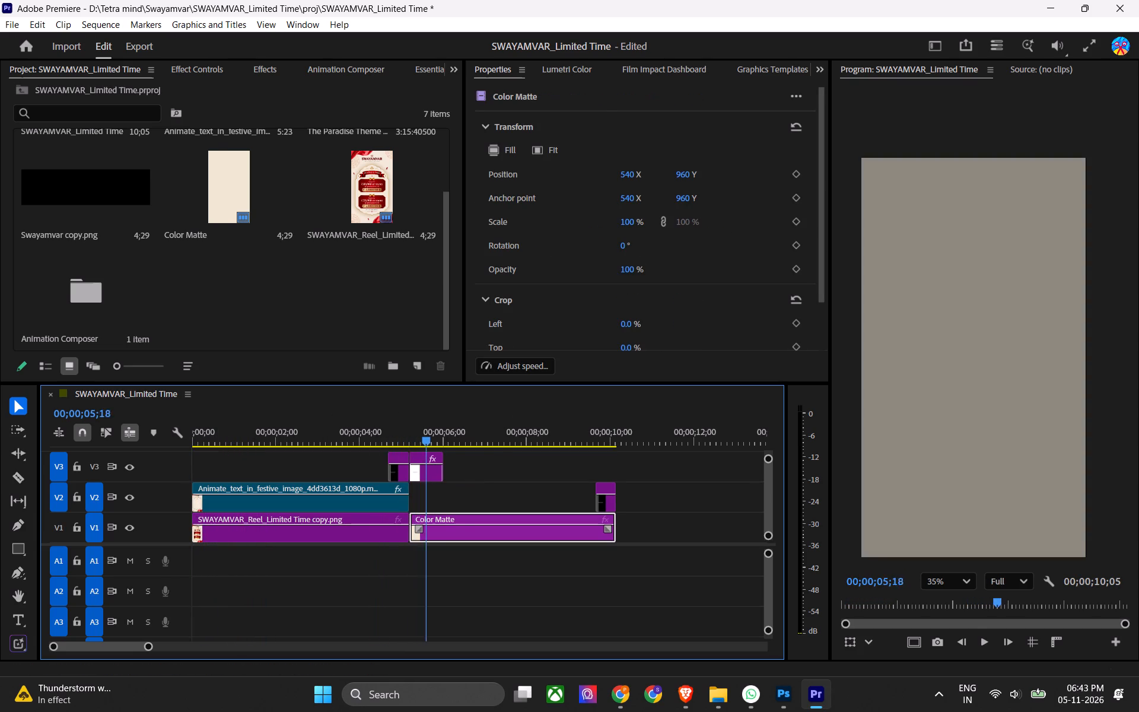
pyautogui.moveTo(428, 445); pyautogui.dragTo(428, 456)
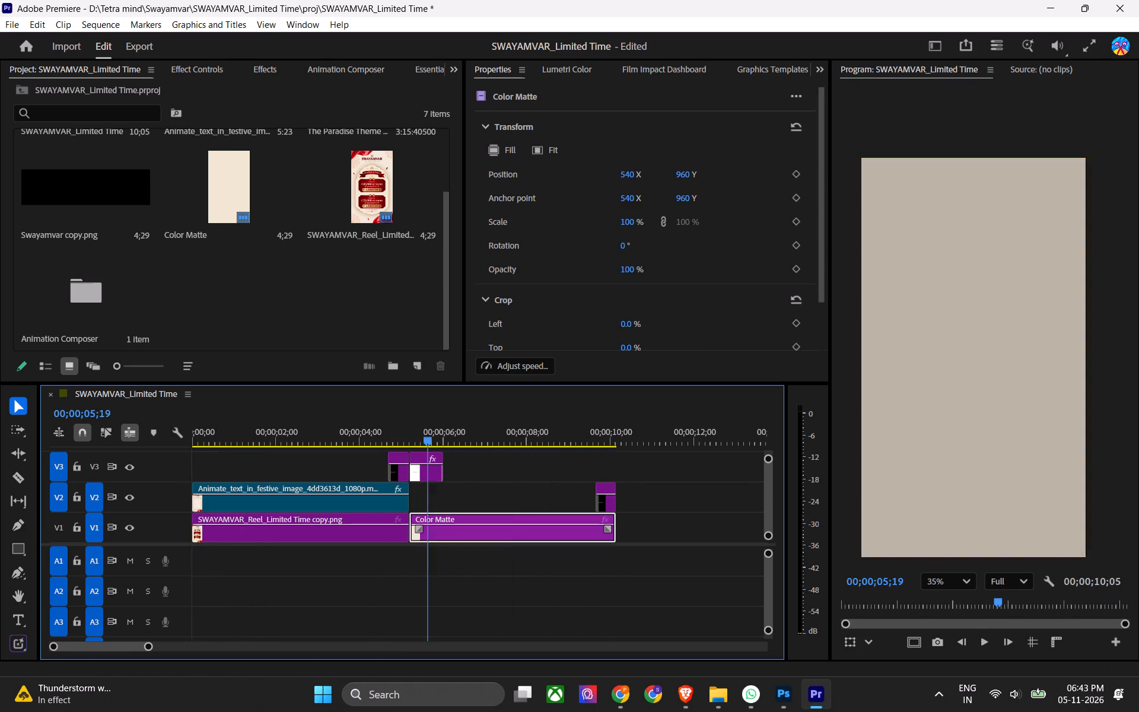
pyautogui.moveTo(428, 456); pyautogui.dragTo(403, 456)
pyautogui.moveTo(479, 463); pyautogui.dragTo(333, 469)
pyautogui.press('z')
pyautogui.moveTo(377, 433); pyautogui.dragTo(393, 436)
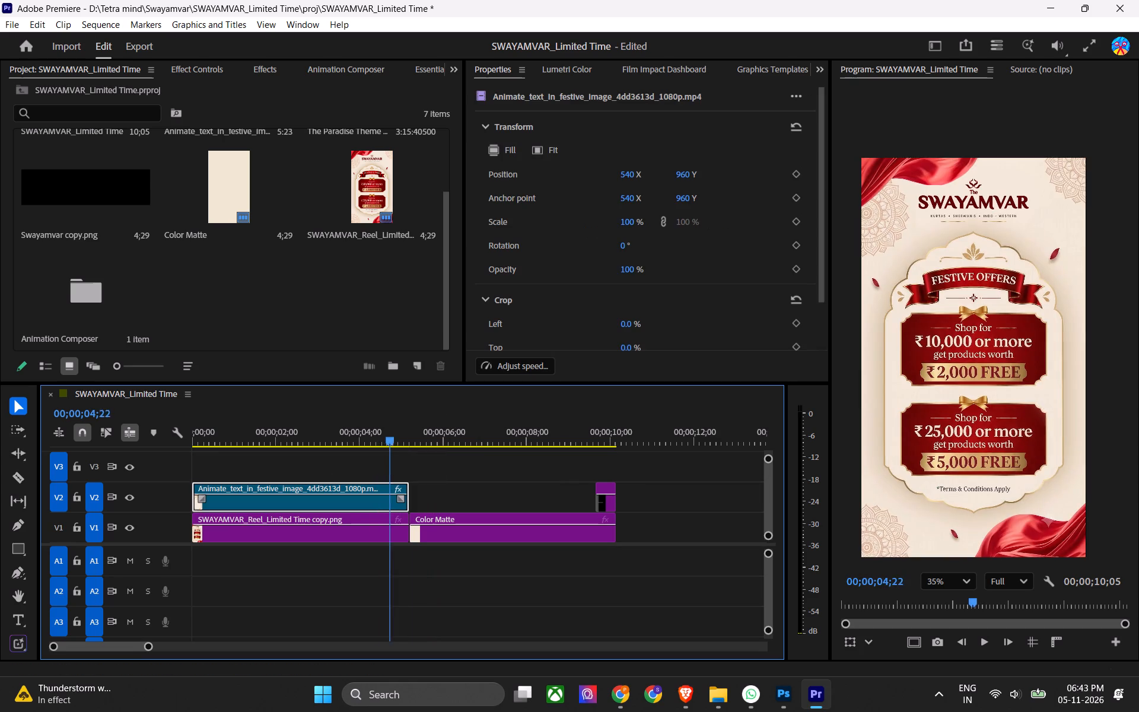
pyautogui.moveTo(393, 436); pyautogui.dragTo(412, 446)
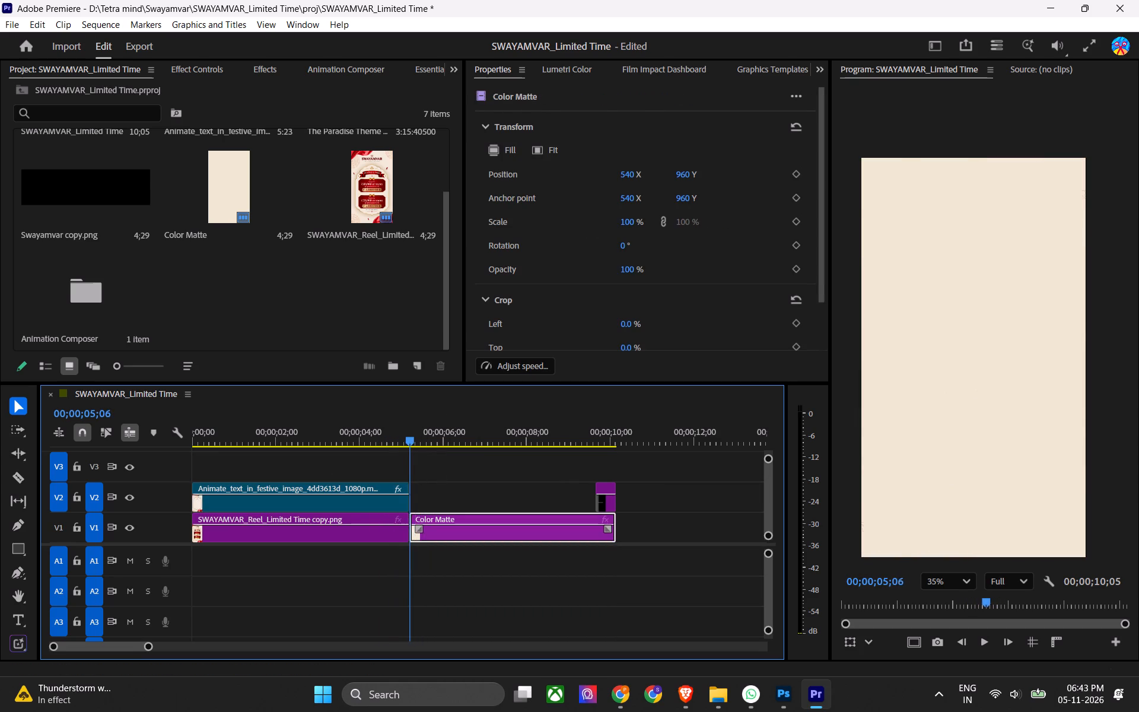
pyautogui.moveTo(412, 446); pyautogui.dragTo(411, 452)
pyautogui.press('Up')
pyautogui.press('Down')
pyautogui.hotkey('ctrl', 's')
pyautogui.hotkey('ctrl', 's')
# Place Swayamvar copy.png on V2 above the Color Matte from 00;00;05;06 and move the end fade adjustment up to V4.
pyautogui.click(268, 312)
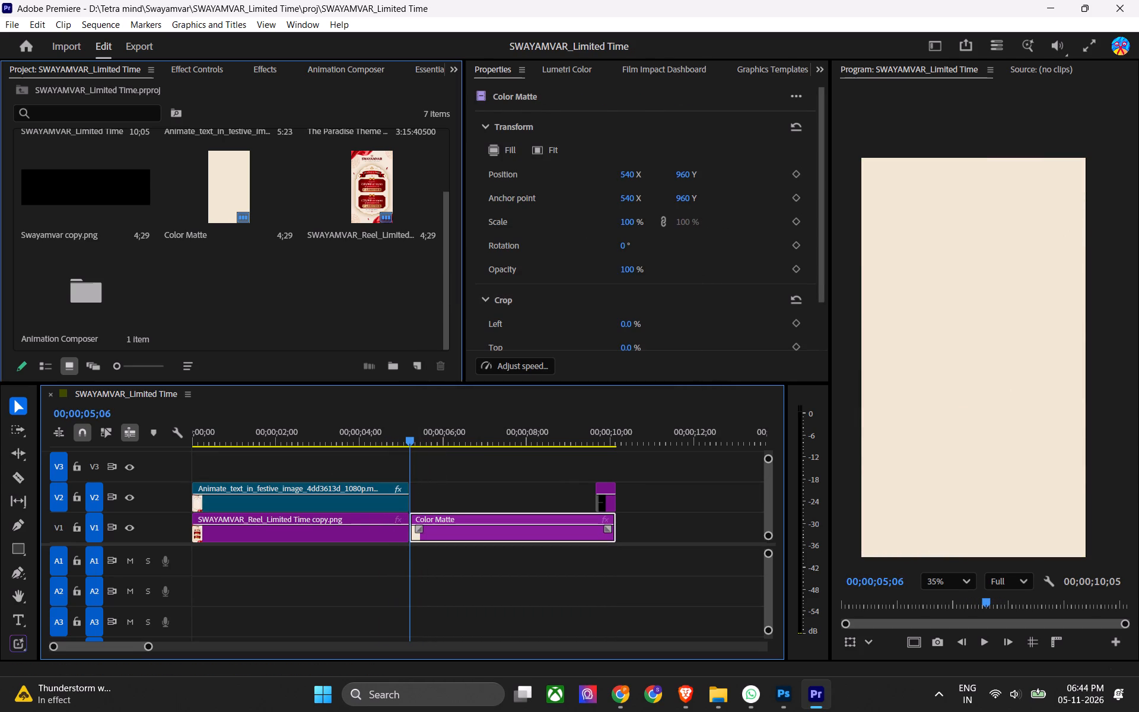
pyautogui.hotkey('ctrl', 's')
pyautogui.hotkey('ctrl', 's')
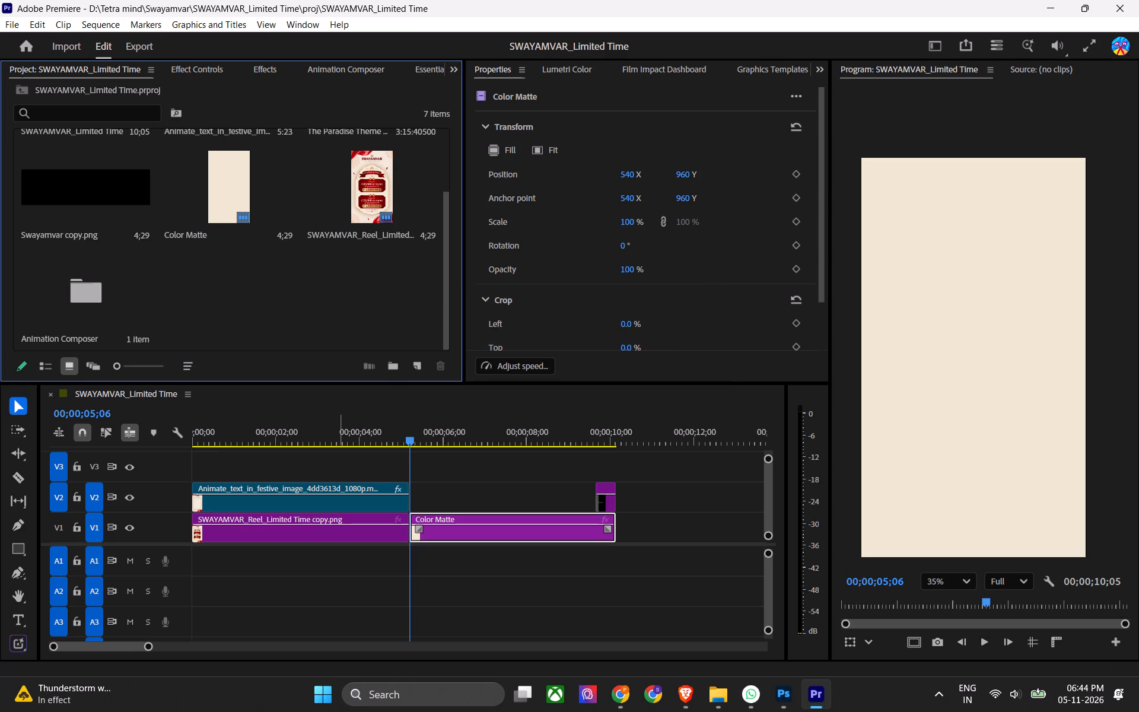
pyautogui.scroll(4, 286, 276)
pyautogui.moveTo(55, 276); pyautogui.dragTo(418, 468)
pyautogui.keyDown('shift'); pyautogui.scroll(-6, 176, 494); pyautogui.keyUp('shift')
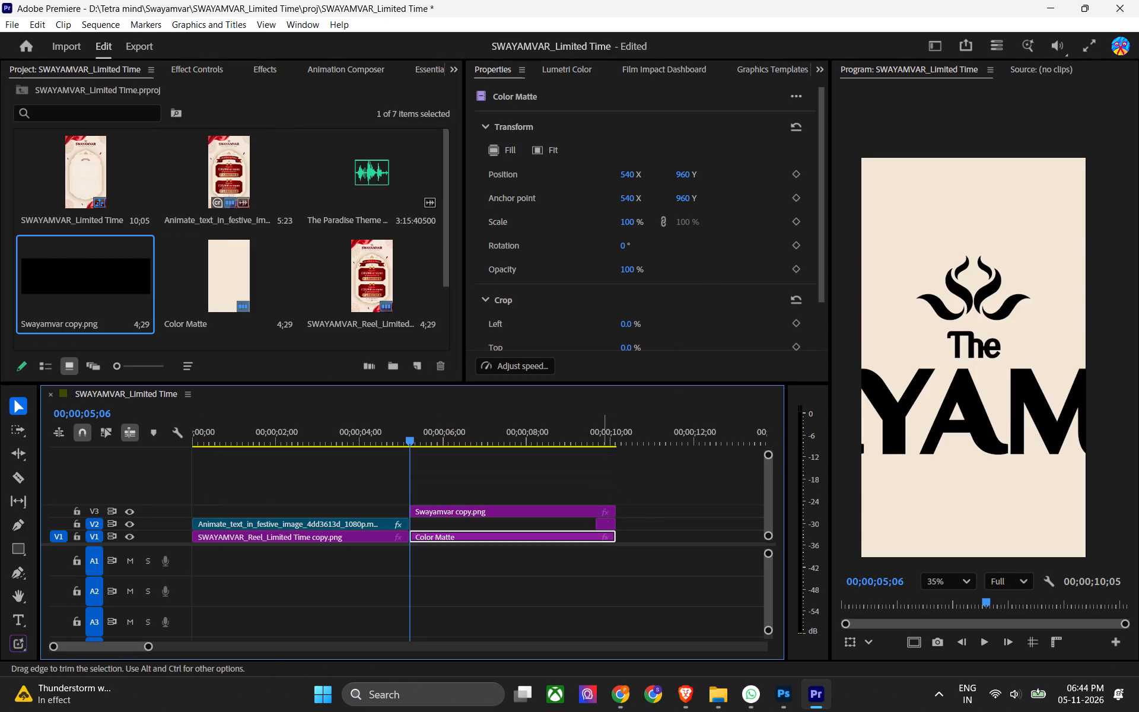
pyautogui.moveTo(607, 523); pyautogui.dragTo(605, 503)
pyautogui.moveTo(569, 513); pyautogui.dragTo(569, 525)
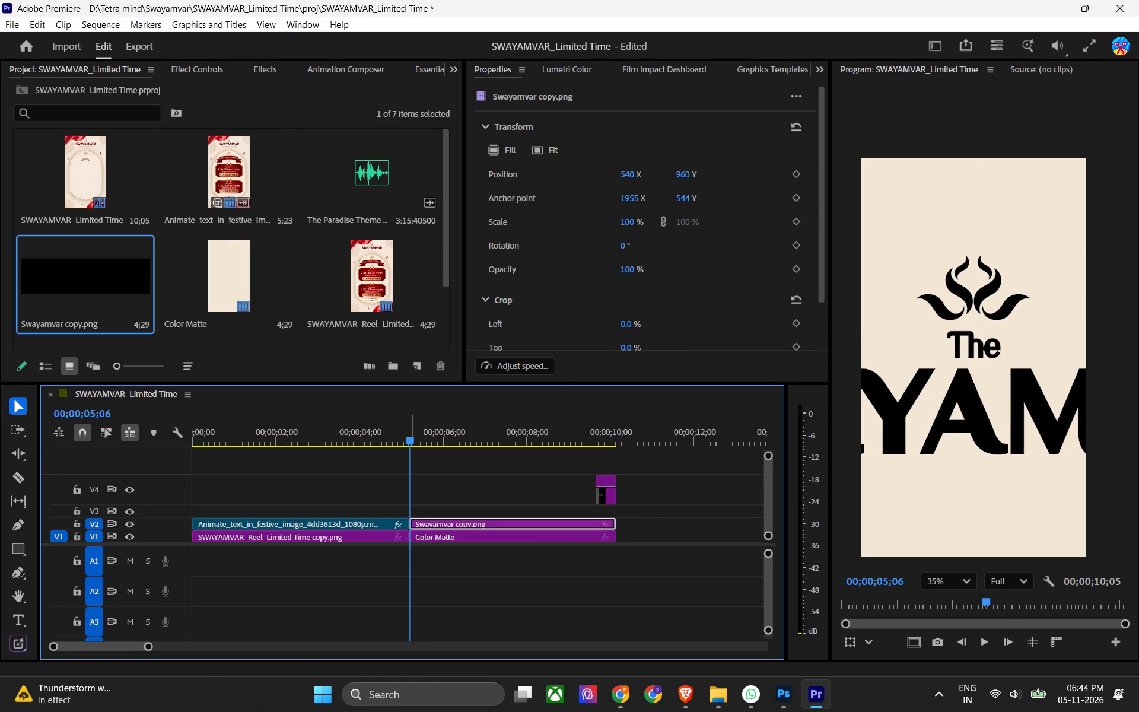
# Fit the Swayamvar logo clip to the frame, reduce its scale to 13%, save, and scrub across the cut to check it.
pyautogui.moveTo(409, 435); pyautogui.dragTo(440, 441)
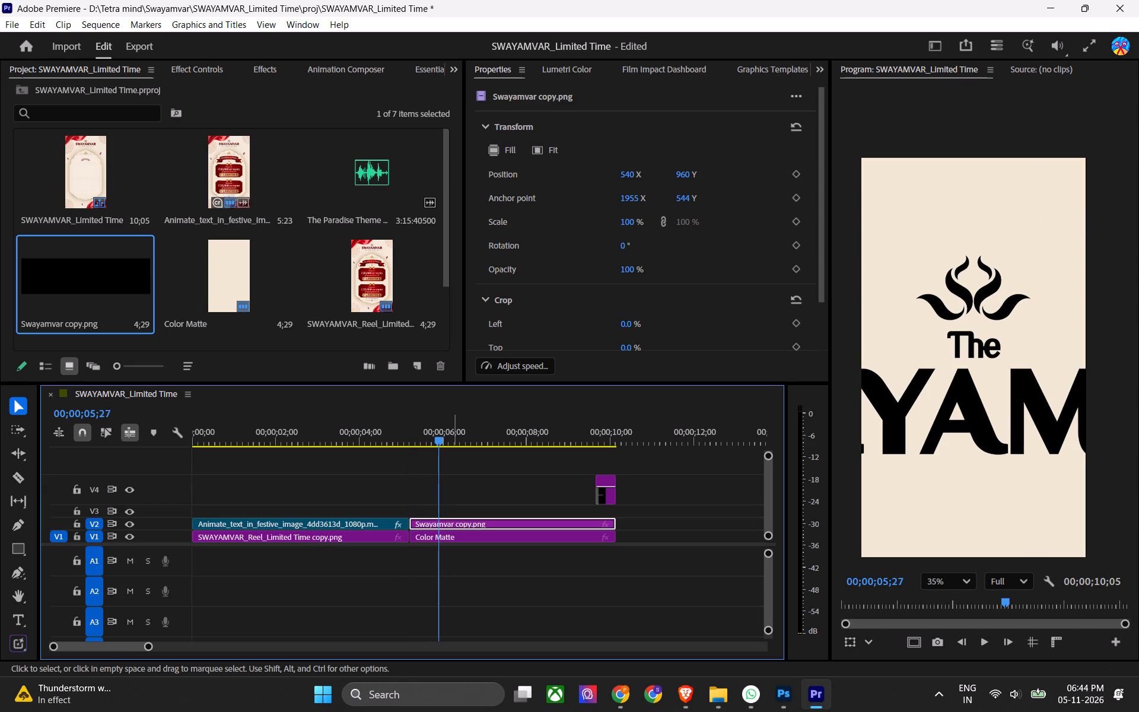
pyautogui.press('4')
pyautogui.hotkey('ctrl', 's')
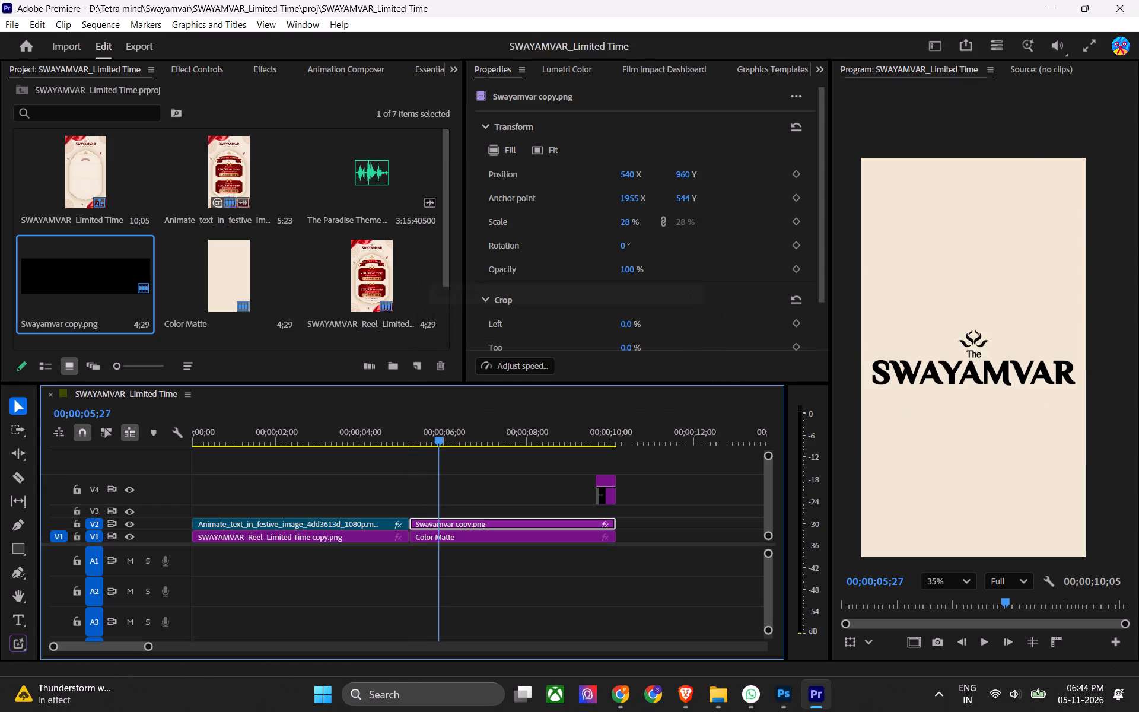
pyautogui.keyDown('ctrl'); pyautogui.moveTo(635, 224); pyautogui.dragTo(536, 238); pyautogui.keyUp('ctrl')
pyautogui.hotkey('ctrl', 's')
pyautogui.moveTo(419, 430); pyautogui.dragTo(404, 437)
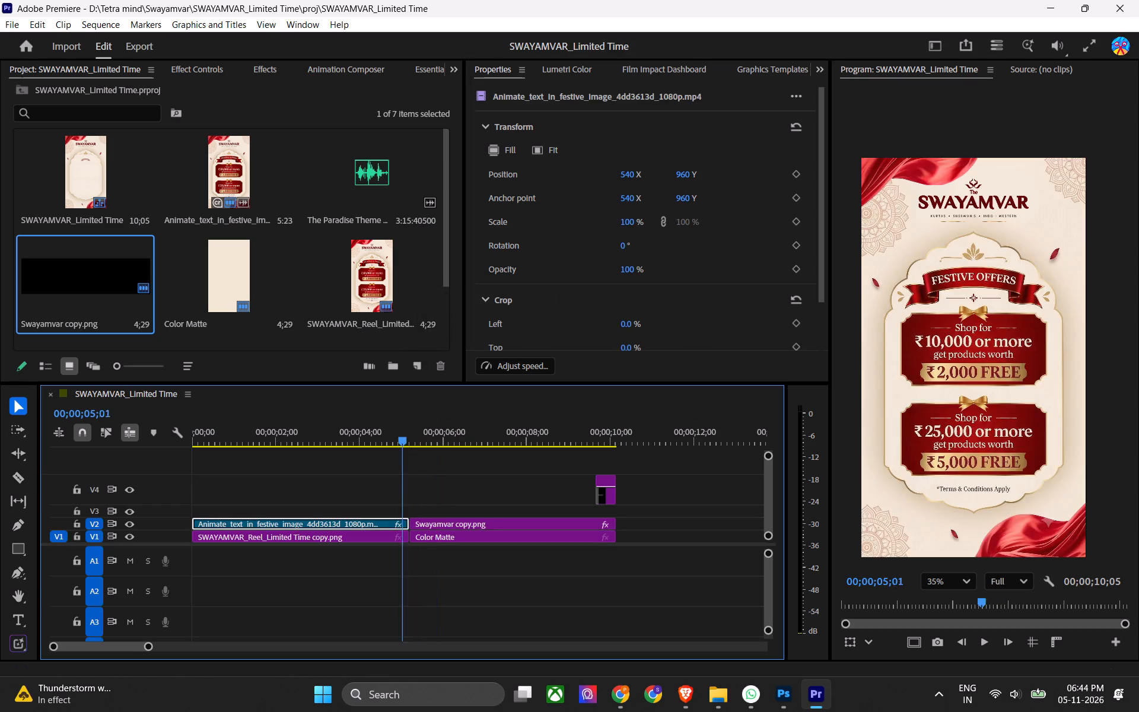
pyautogui.moveTo(404, 437); pyautogui.dragTo(502, 447)
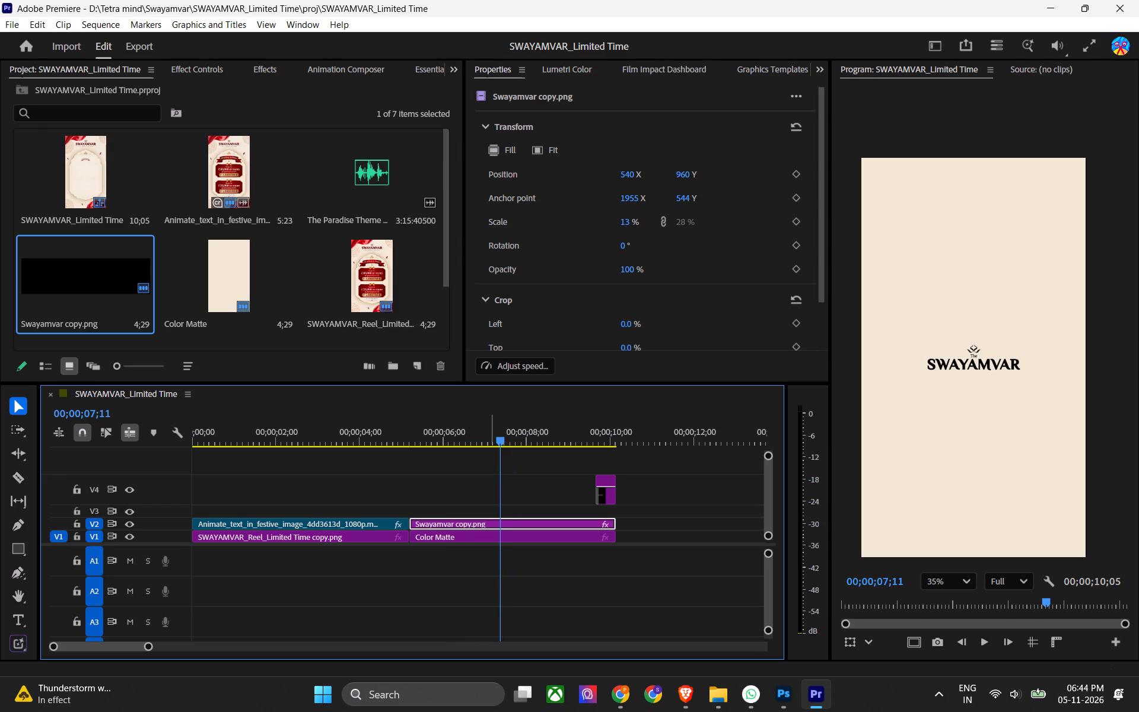
# Apply the 01_Zoom In preset from Custom Bin 01 to the Swayamvar copy.png clip.
pyautogui.click(258, 65)
pyautogui.click(16, 298)
pyautogui.scroll(-2, 87, 313)
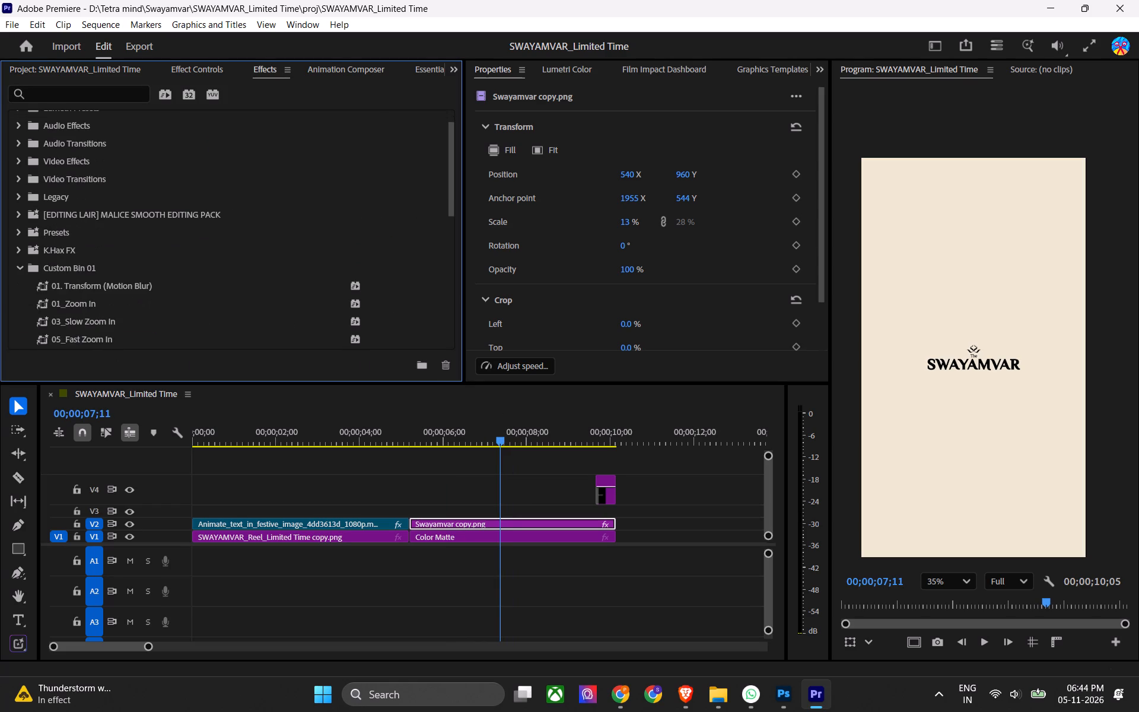
pyautogui.moveTo(90, 301); pyautogui.dragTo(491, 518)
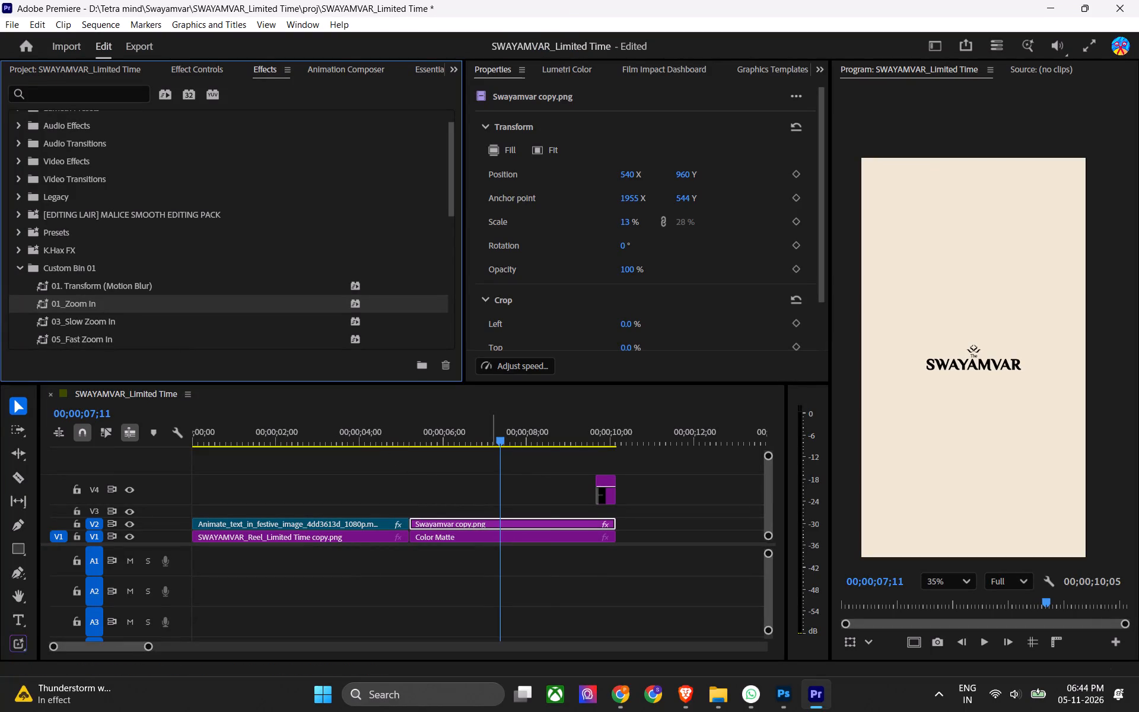
# Scrub through the logo's zoom, lower its vertical position value, and save the project.
pyautogui.moveTo(498, 431); pyautogui.dragTo(523, 469)
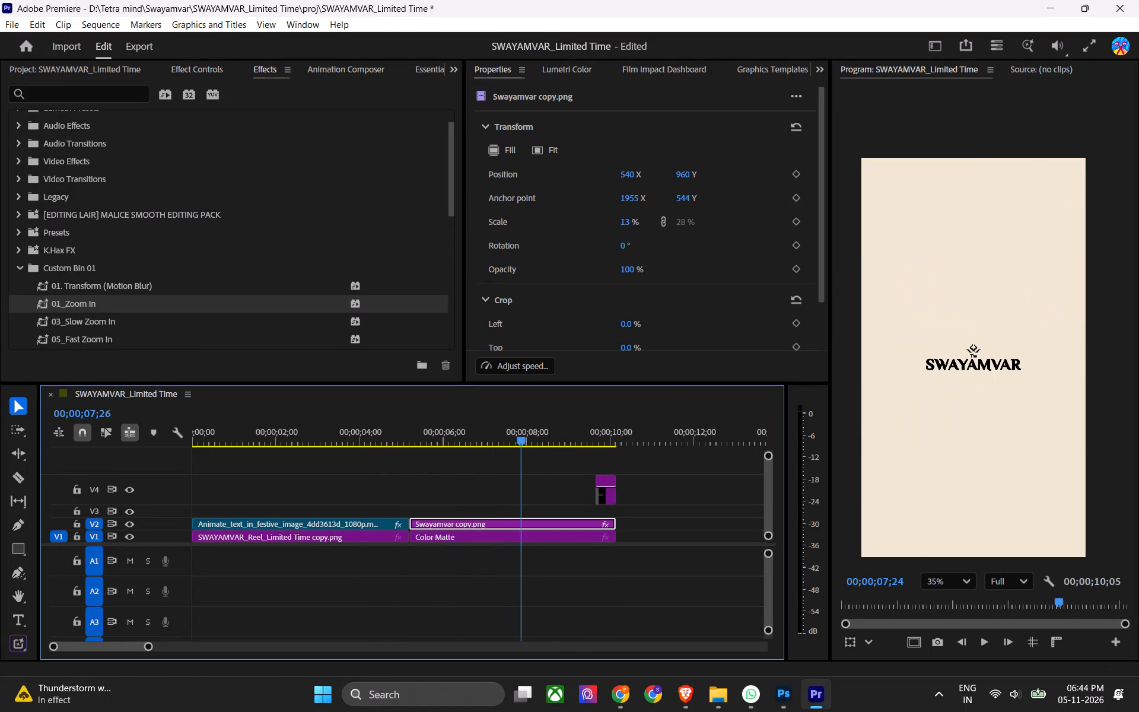
pyautogui.moveTo(523, 469); pyautogui.dragTo(526, 469)
pyautogui.keyDown('ctrl'); pyautogui.moveTo(693, 170); pyautogui.dragTo(633, 189); pyautogui.keyUp('ctrl')
pyautogui.hotkey('ctrl', 's')
# Save the project and play the reel's opening from the start to review the text animation.
pyautogui.moveTo(399, 441); pyautogui.dragTo(83, 471)
pyautogui.hotkey('ctrl', 's')
pyautogui.press('space')
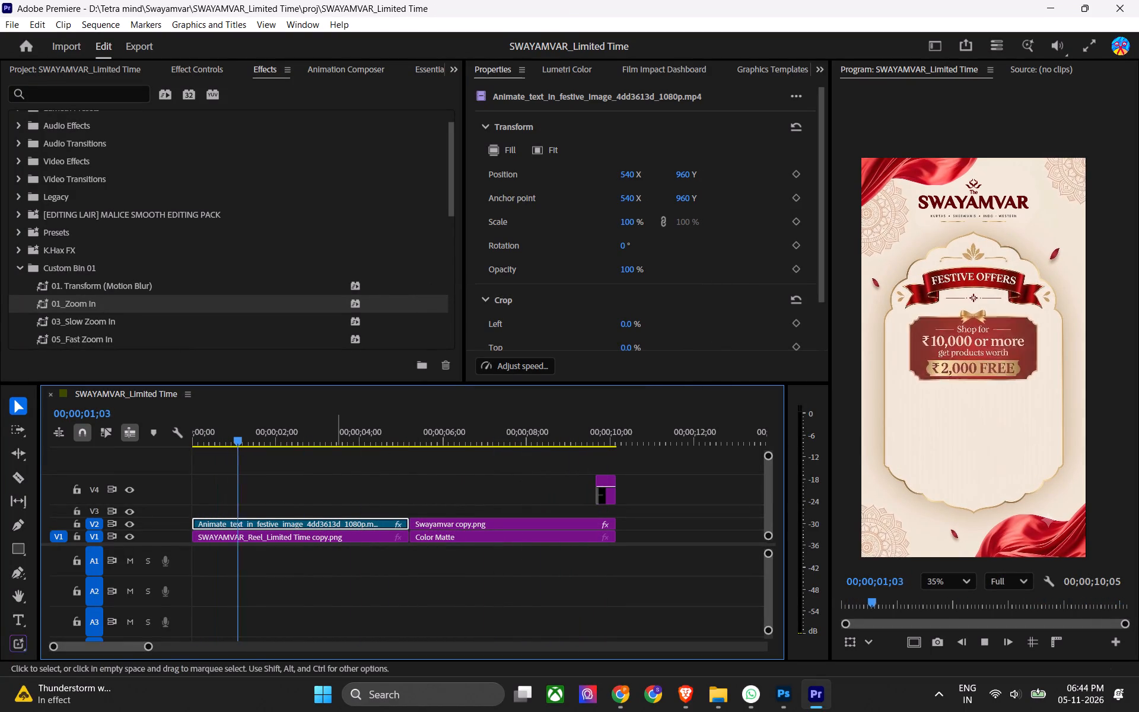
pyautogui.keyDown('alt'); pyautogui.scroll(-4, 399, 498); pyautogui.keyUp('alt')
pyautogui.press('space')
# Open The Paradise Theme OST audio from the project in the Source monitor.
pyautogui.scroll(3, 203, 72)
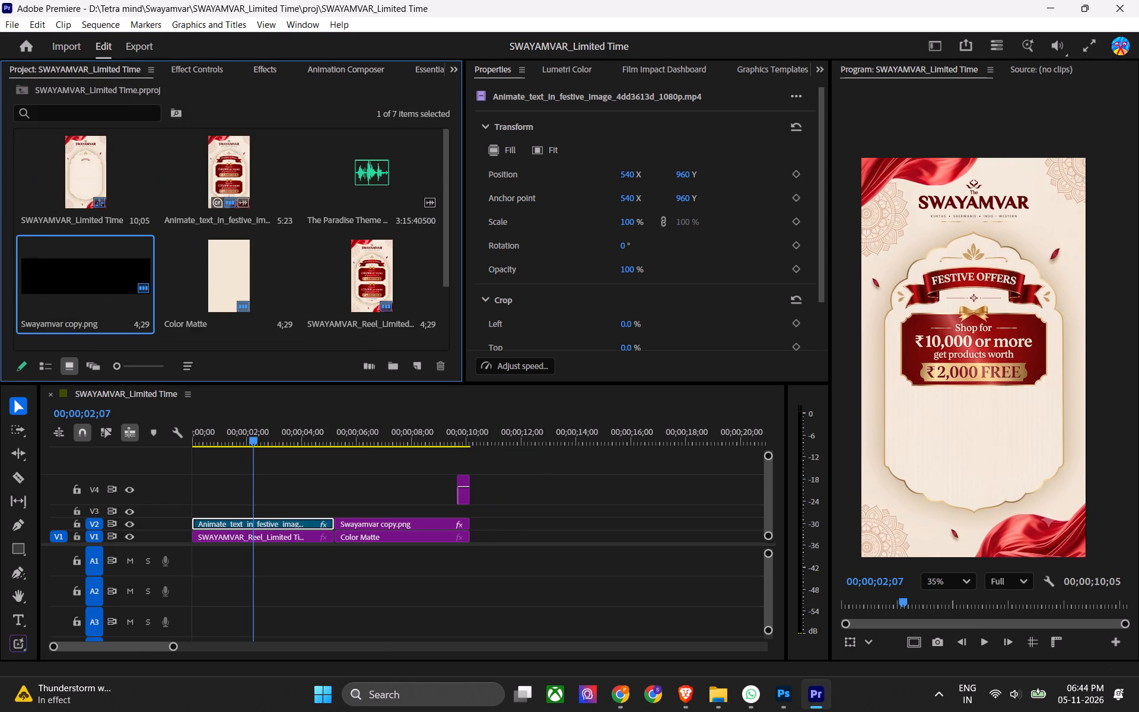
pyautogui.scroll(-2, 323, 288)
pyautogui.scroll(2, 339, 207)
pyautogui.doubleClick(351, 194)
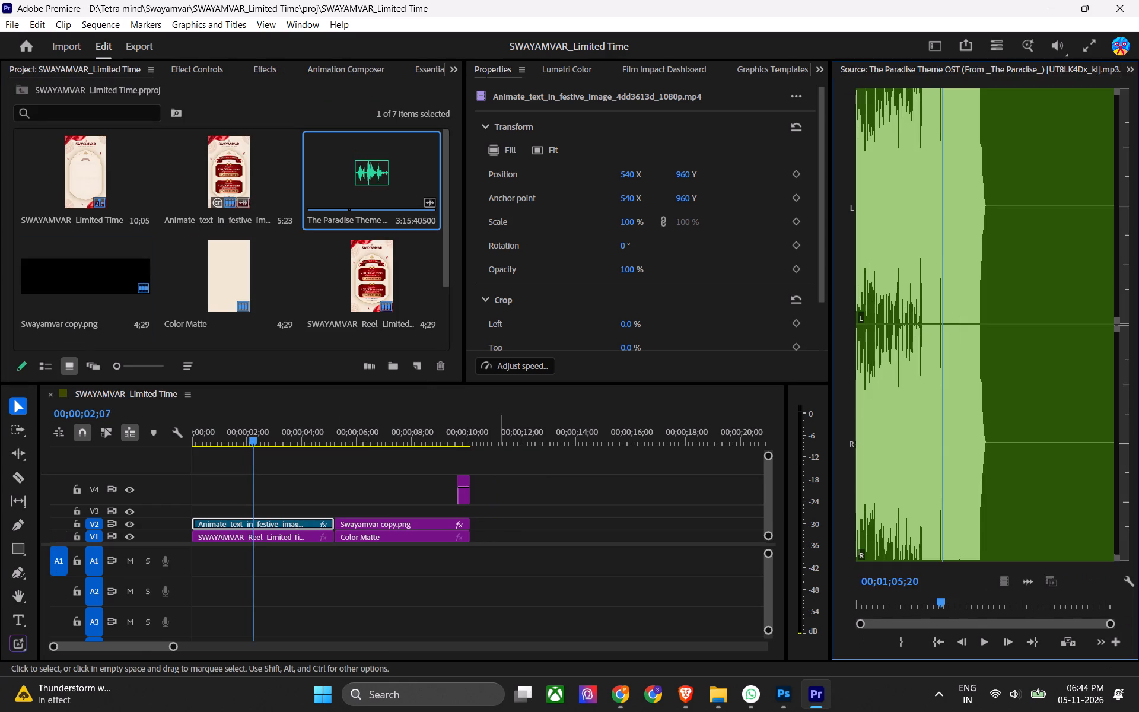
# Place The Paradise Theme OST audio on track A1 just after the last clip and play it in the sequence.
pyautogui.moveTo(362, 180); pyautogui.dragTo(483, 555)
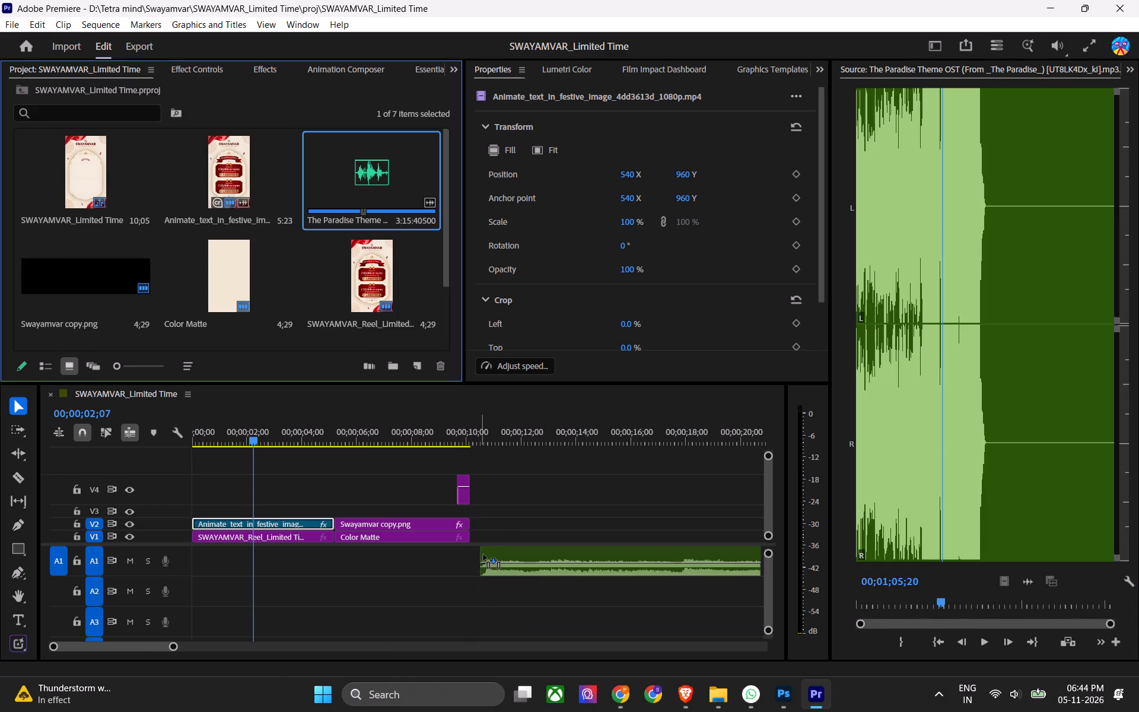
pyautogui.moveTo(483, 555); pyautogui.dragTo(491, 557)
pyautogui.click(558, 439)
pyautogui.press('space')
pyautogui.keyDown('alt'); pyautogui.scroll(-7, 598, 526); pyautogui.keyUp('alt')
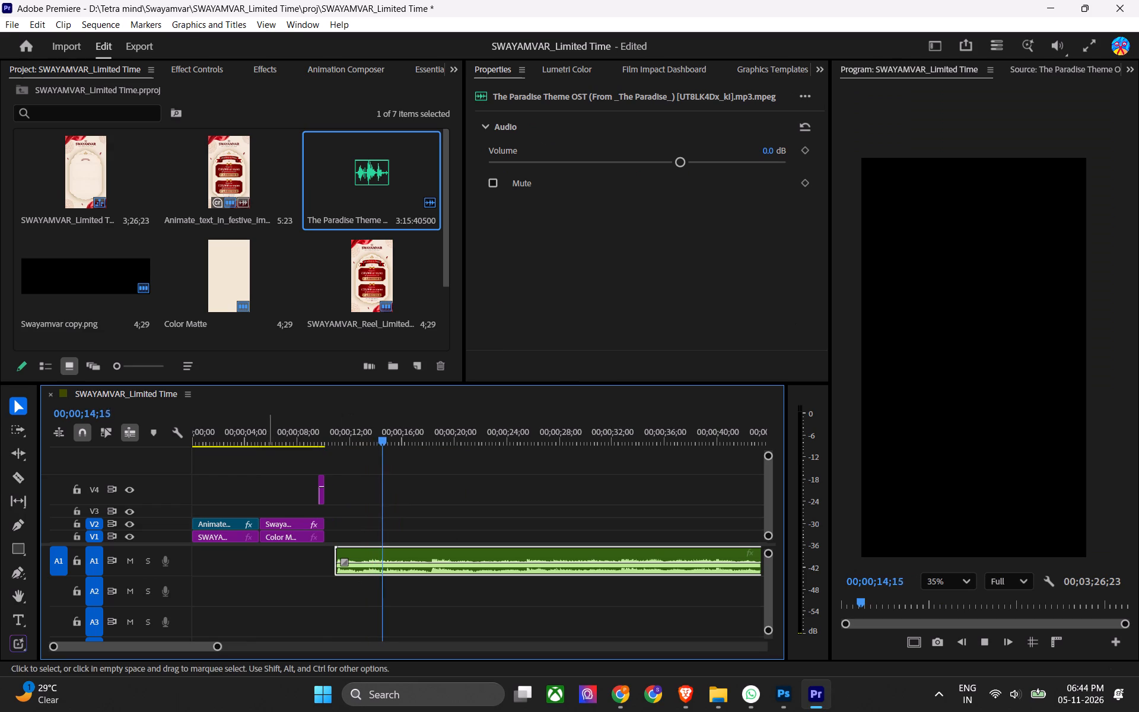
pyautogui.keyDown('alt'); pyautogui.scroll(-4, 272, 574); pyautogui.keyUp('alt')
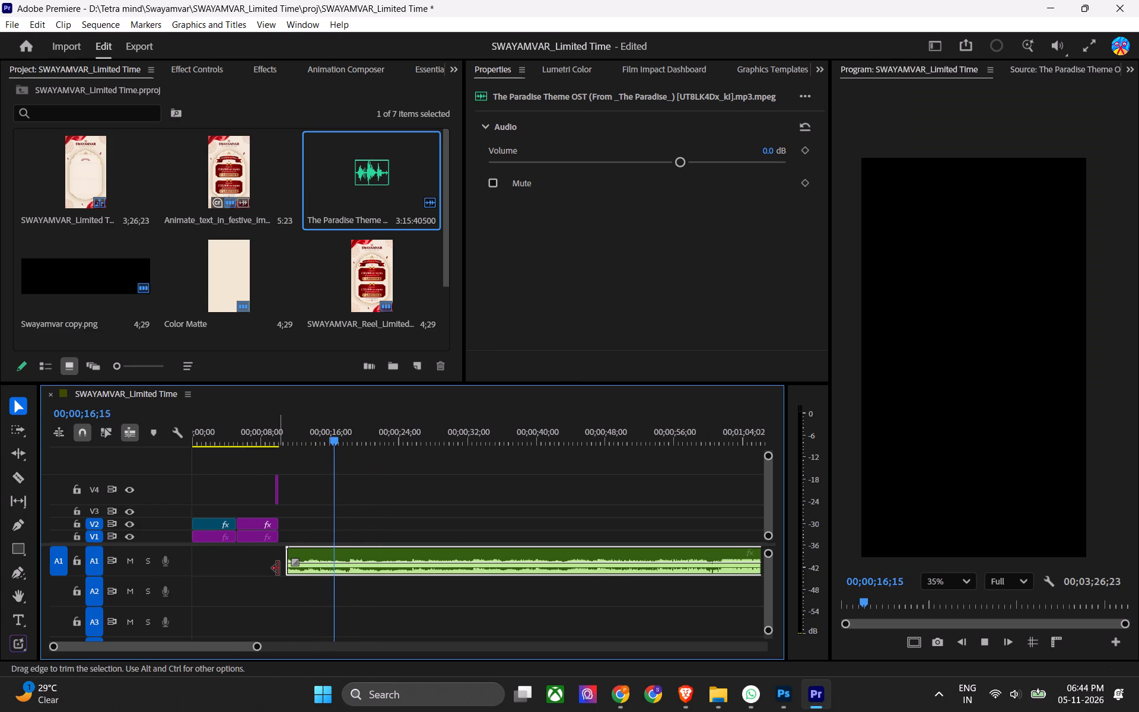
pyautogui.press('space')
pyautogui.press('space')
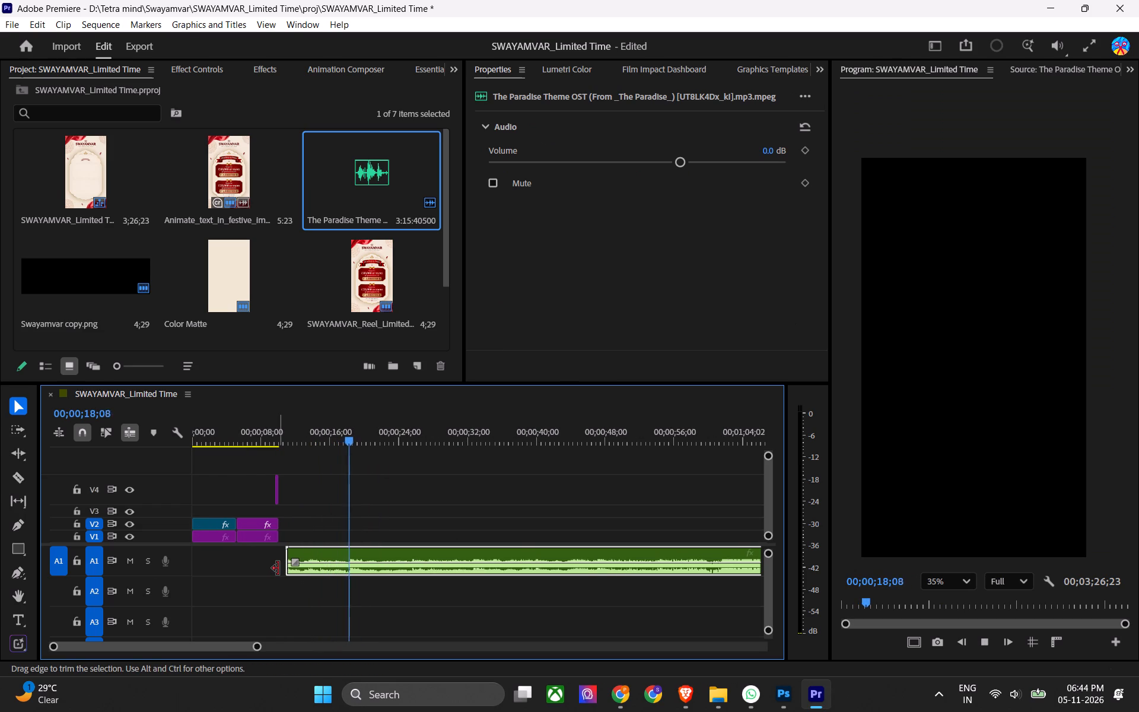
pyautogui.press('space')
# Open The Paradise Theme OST in the Source monitor and play it from the beginning.
pyautogui.doubleClick(407, 181)
pyautogui.press('space')
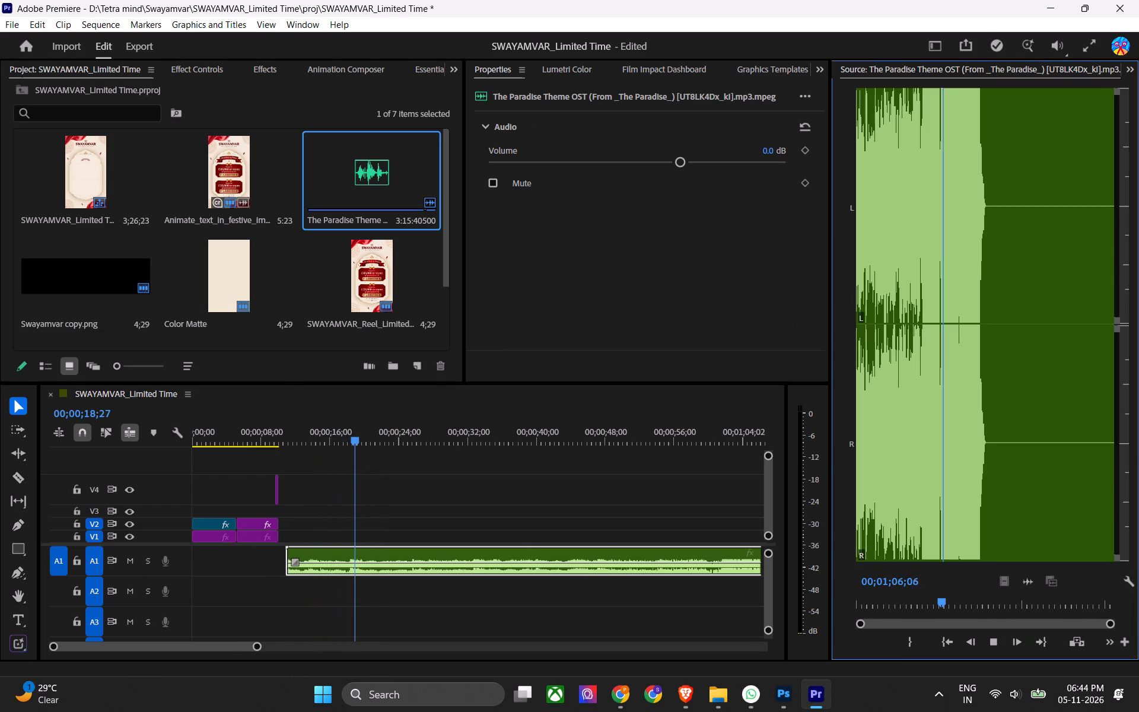
pyautogui.press('space')
pyautogui.moveTo(936, 604); pyautogui.dragTo(852, 615)
pyautogui.press('space')
pyautogui.press('space')
# Open the theme audio from the SWAYAMVAR_Limited Time folder in VLC, listen around 00:27 at about 92% volume, and close the player.
pyautogui.click(733, 701)
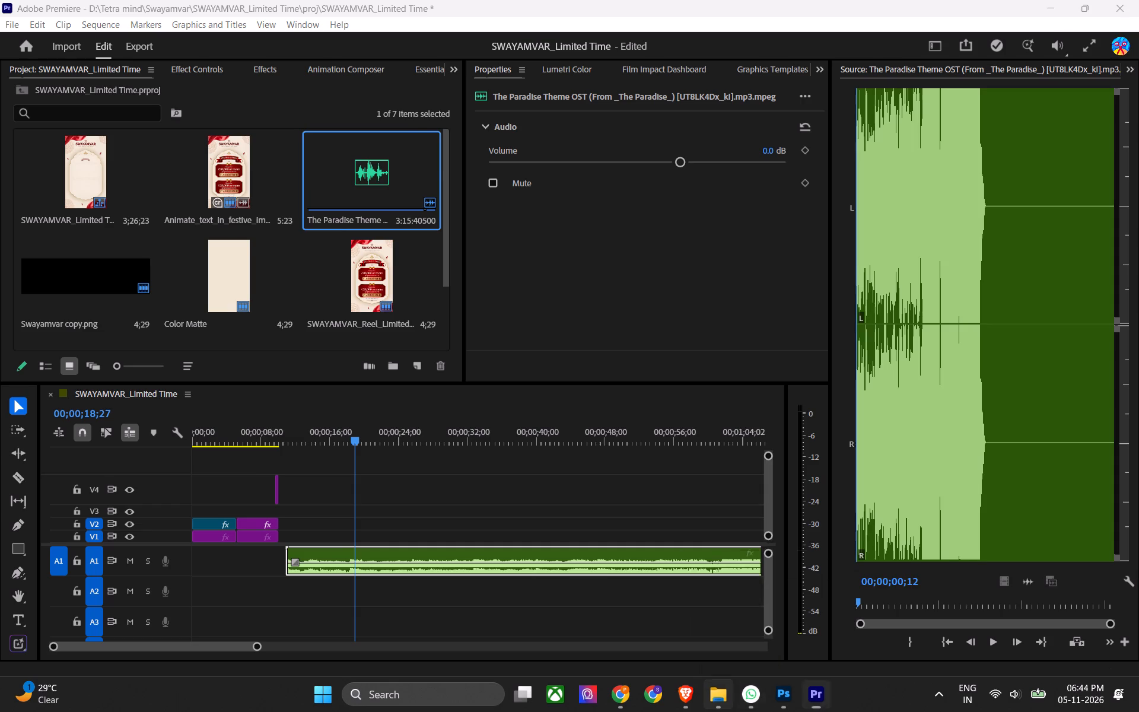
pyautogui.click(613, 404)
pyautogui.click(329, 181)
pyautogui.click(530, 347)
pyautogui.doubleClick(624, 285)
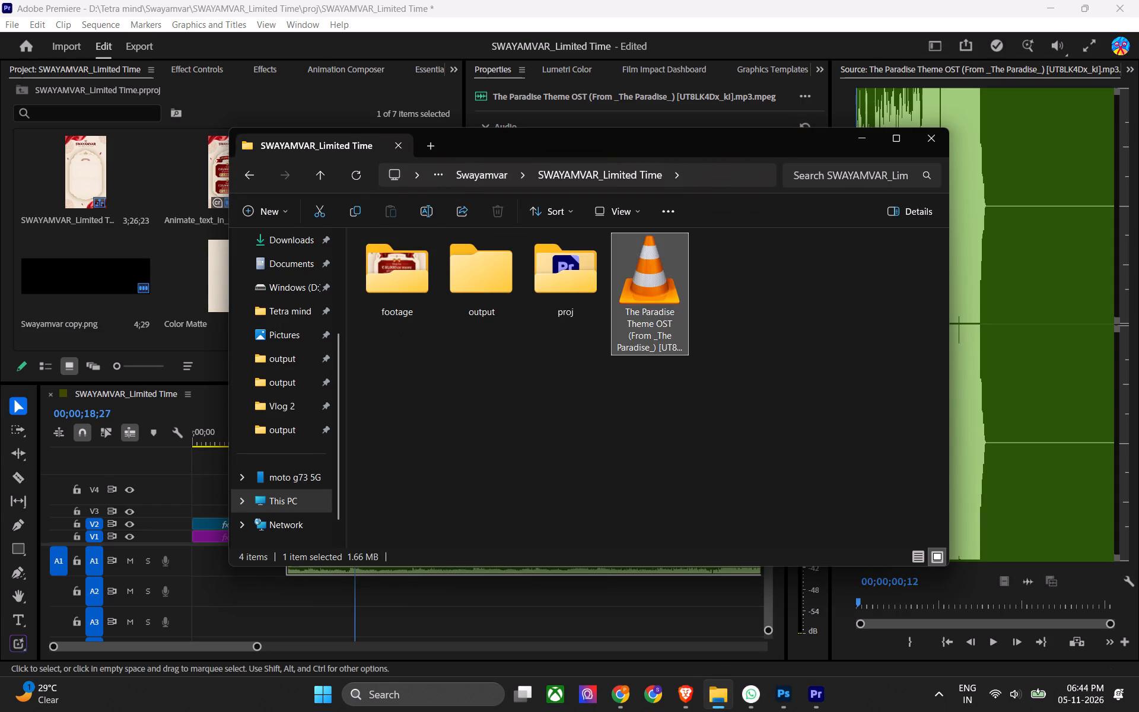
pyautogui.click(211, 644)
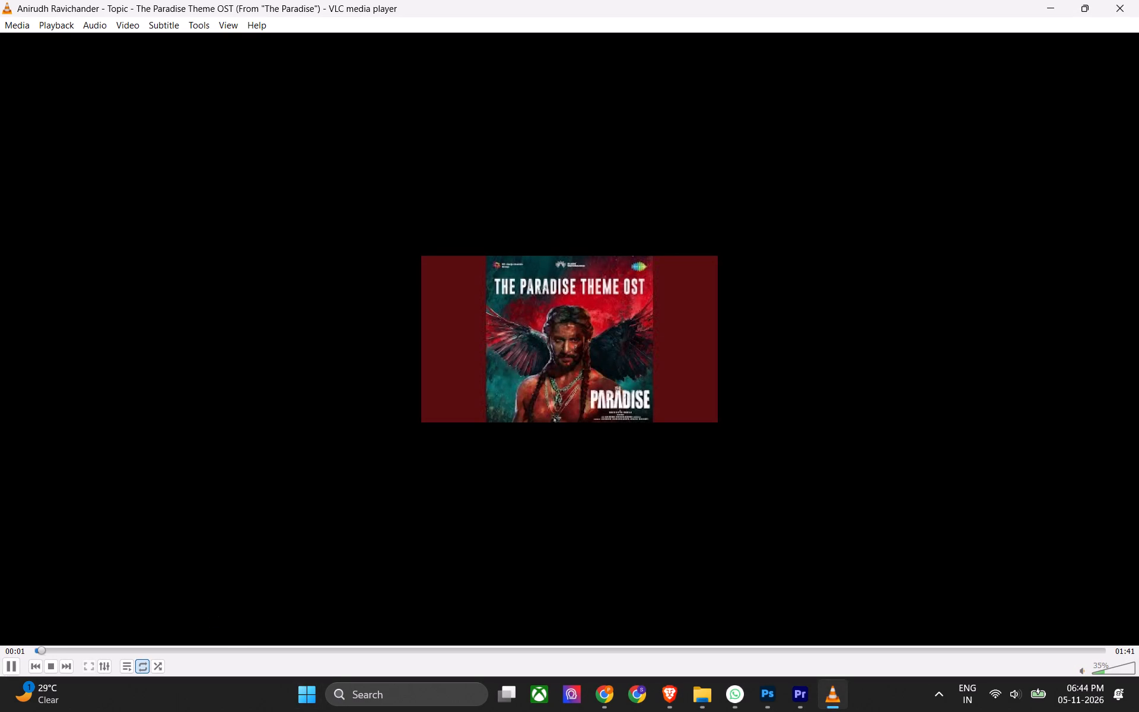
pyautogui.click(221, 644)
pyautogui.click(232, 653)
pyautogui.click(321, 651)
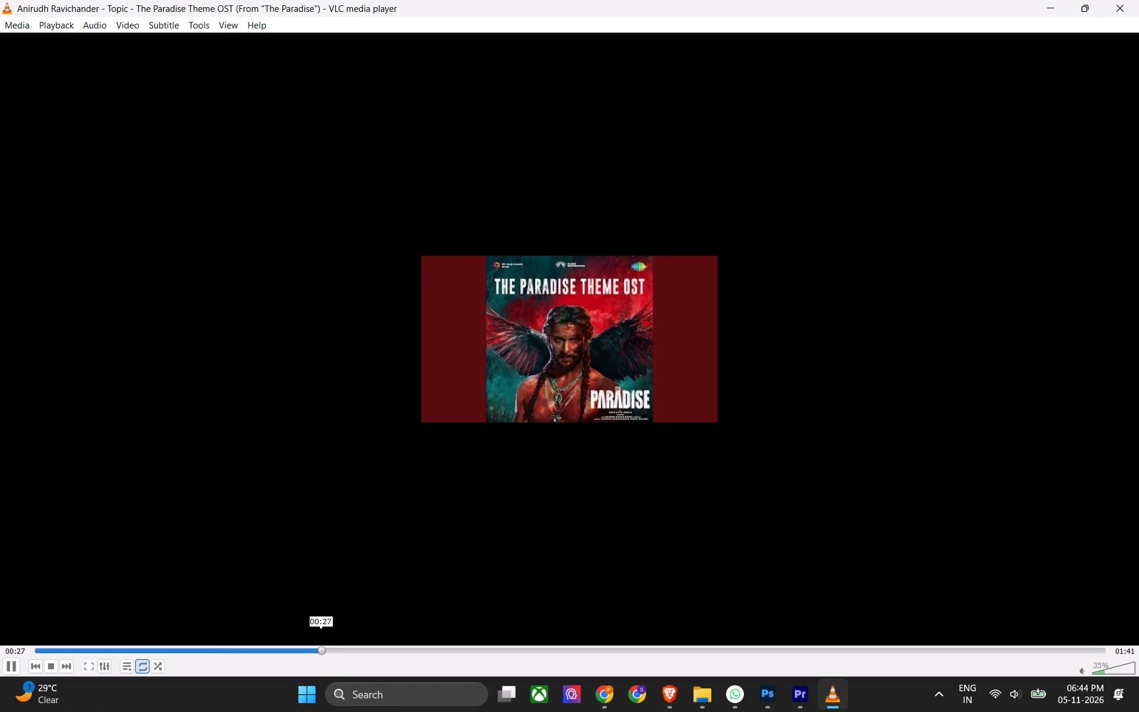
pyautogui.click(1124, 675)
pyautogui.click(1122, 671)
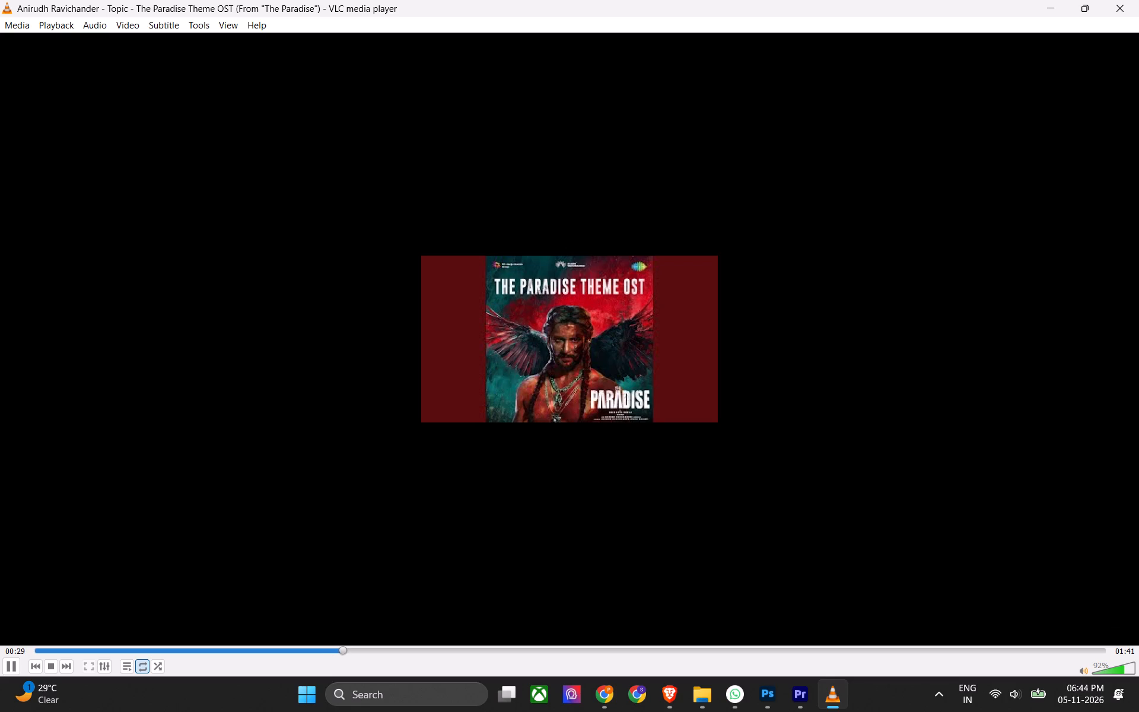
pyautogui.click(1138, 0)
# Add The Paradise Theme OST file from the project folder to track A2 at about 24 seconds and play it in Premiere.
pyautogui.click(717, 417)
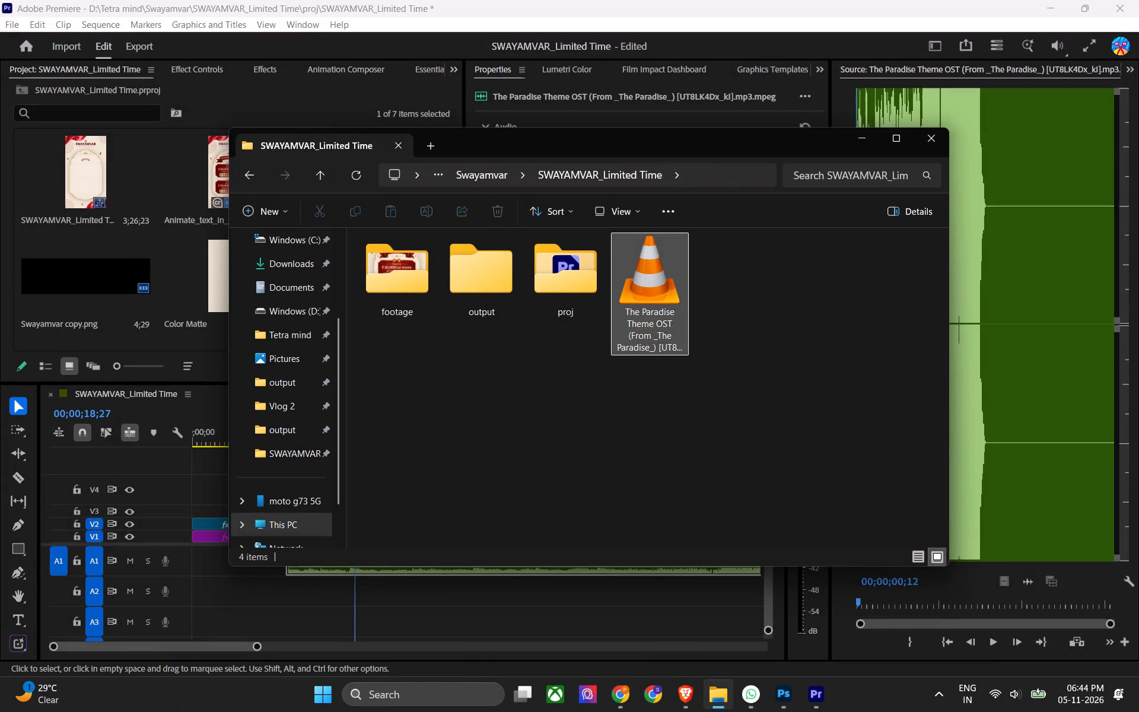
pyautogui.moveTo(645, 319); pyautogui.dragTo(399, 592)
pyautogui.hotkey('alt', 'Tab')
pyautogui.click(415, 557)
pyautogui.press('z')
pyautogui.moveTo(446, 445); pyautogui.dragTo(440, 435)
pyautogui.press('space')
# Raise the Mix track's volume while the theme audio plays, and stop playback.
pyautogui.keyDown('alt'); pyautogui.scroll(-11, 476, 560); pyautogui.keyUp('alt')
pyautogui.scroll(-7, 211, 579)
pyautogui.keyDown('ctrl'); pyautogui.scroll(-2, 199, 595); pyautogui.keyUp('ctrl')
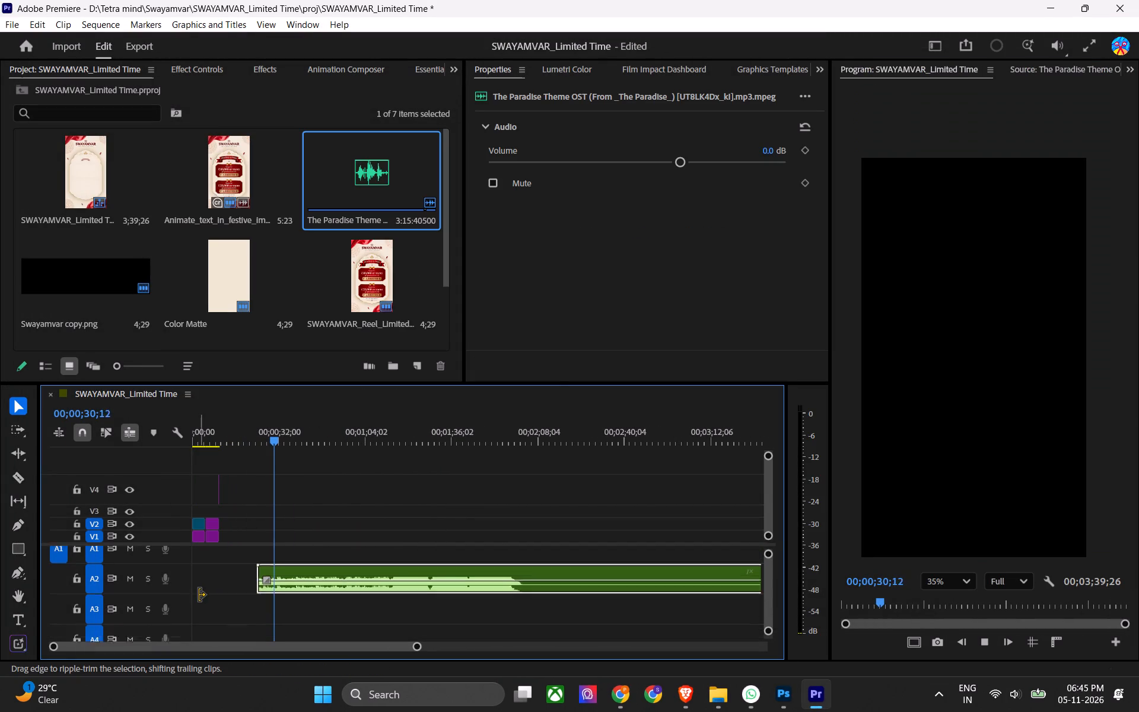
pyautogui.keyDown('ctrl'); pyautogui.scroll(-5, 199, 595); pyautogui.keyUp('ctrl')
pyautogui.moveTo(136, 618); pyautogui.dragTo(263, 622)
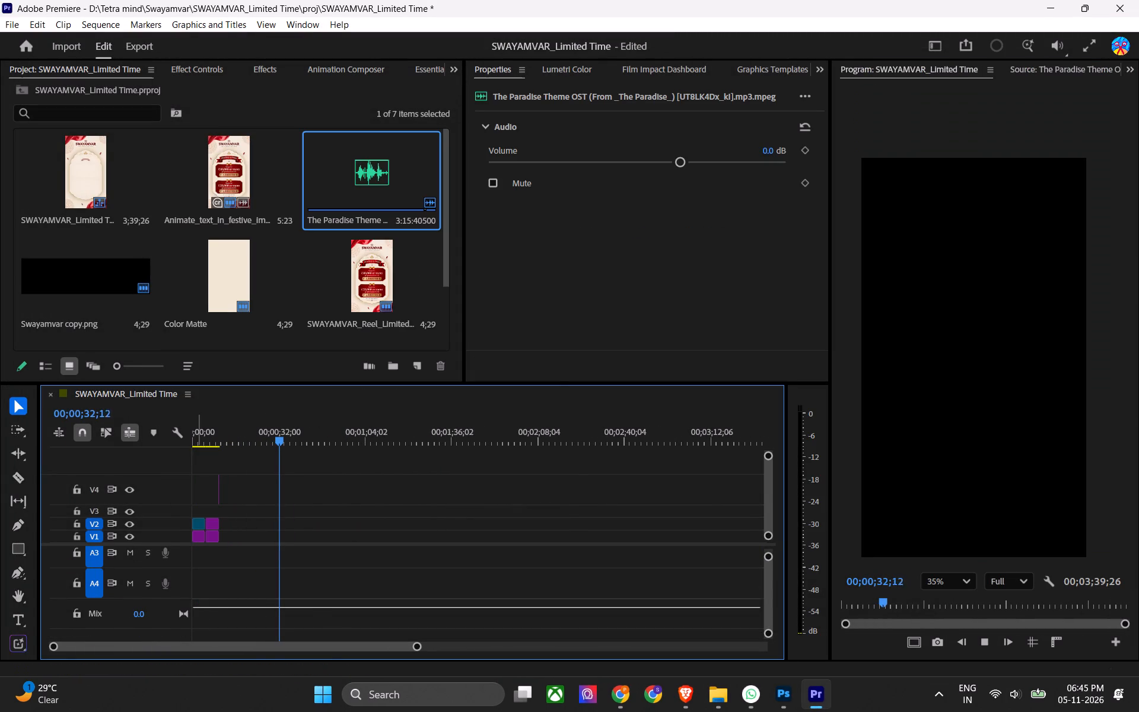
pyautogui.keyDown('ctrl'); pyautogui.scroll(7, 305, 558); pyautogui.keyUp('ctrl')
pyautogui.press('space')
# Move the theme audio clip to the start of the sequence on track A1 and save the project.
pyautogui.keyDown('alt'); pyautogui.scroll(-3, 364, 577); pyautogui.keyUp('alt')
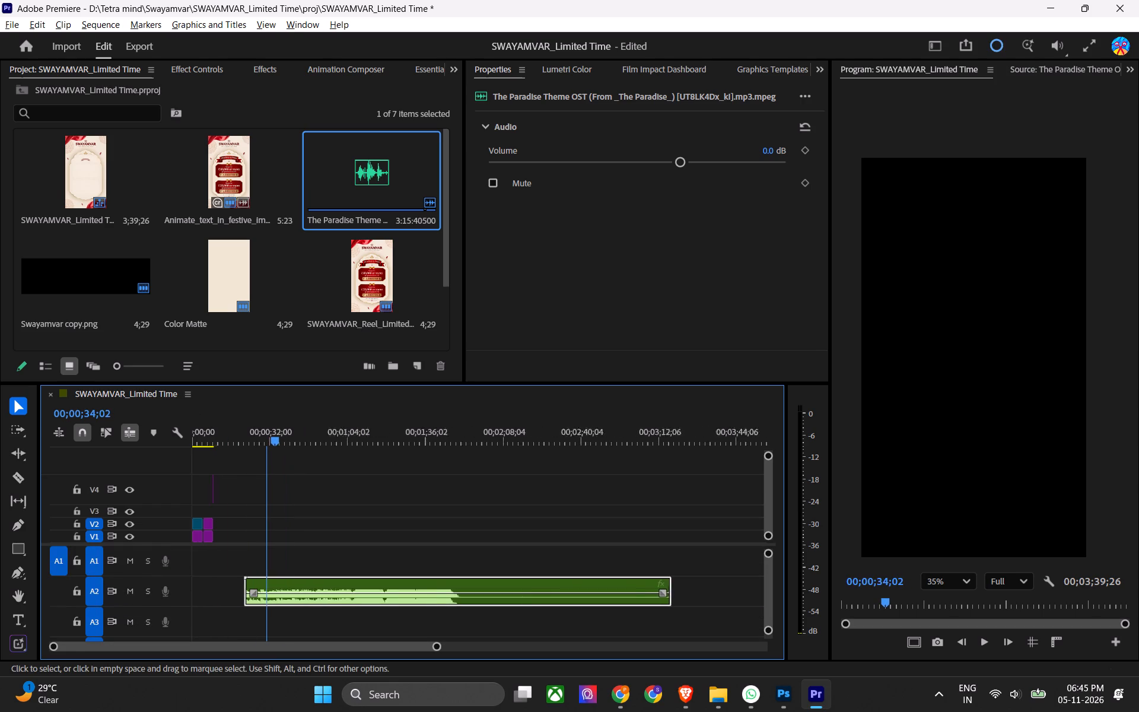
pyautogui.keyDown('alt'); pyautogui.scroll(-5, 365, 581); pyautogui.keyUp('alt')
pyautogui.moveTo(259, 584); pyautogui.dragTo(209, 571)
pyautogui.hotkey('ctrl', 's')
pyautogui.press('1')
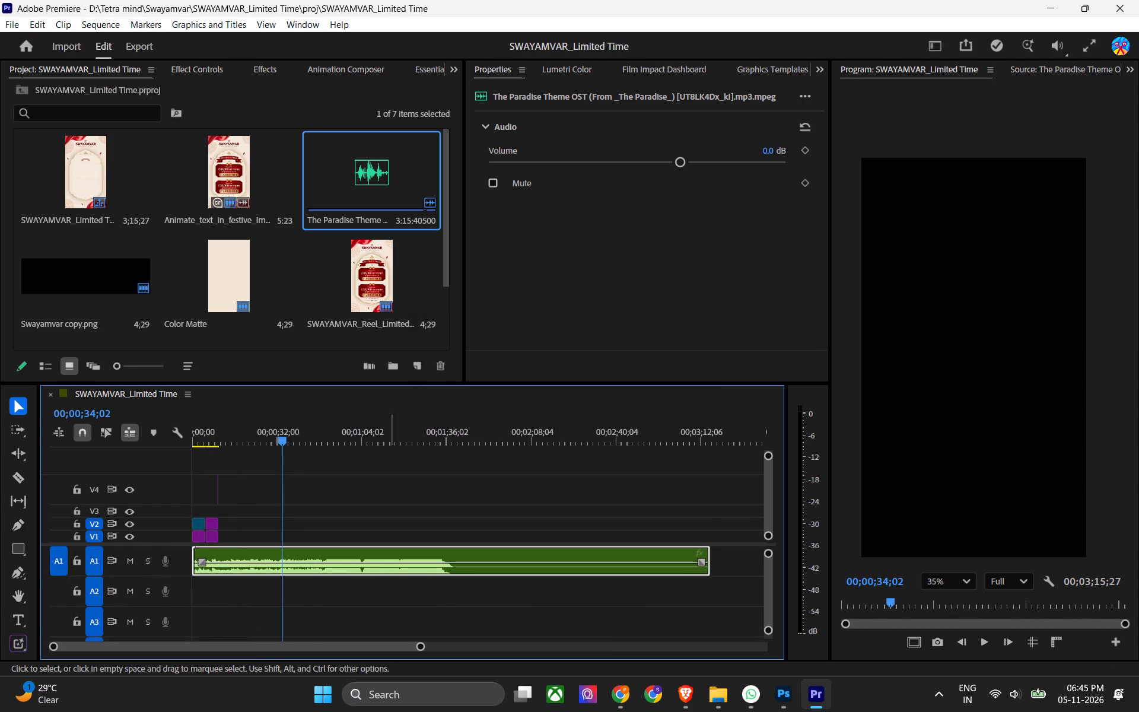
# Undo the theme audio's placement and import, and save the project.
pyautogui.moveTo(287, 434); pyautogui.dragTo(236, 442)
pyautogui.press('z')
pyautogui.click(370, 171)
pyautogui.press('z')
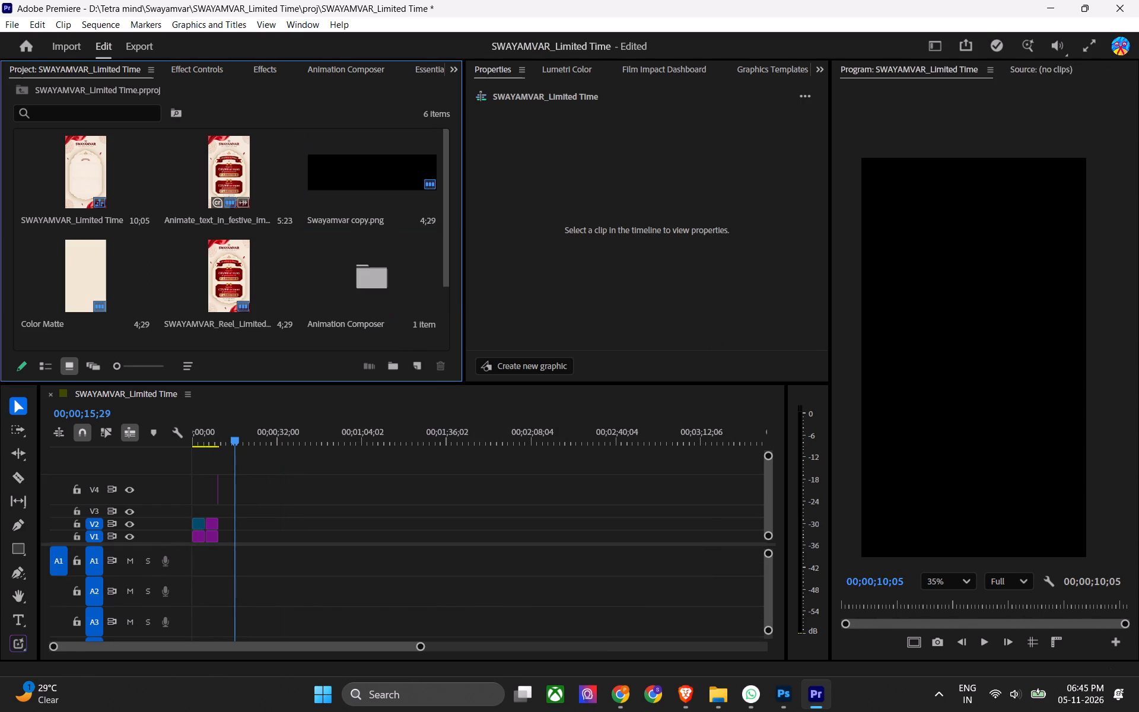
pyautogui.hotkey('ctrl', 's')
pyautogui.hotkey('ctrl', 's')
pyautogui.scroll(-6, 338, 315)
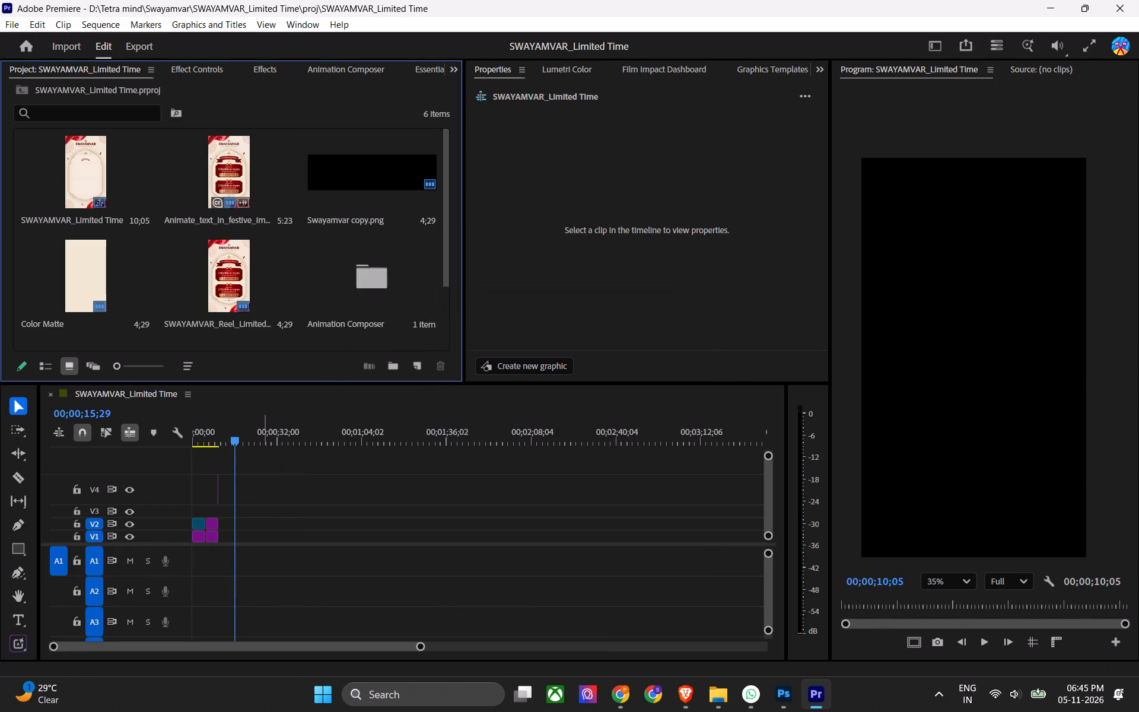
# Close Premiere and reopen the SWAYAMVAR_Limited Time project from its proj folder.
pyautogui.click(1138, 0)
pyautogui.click(609, 406)
pyautogui.doubleClick(575, 275)
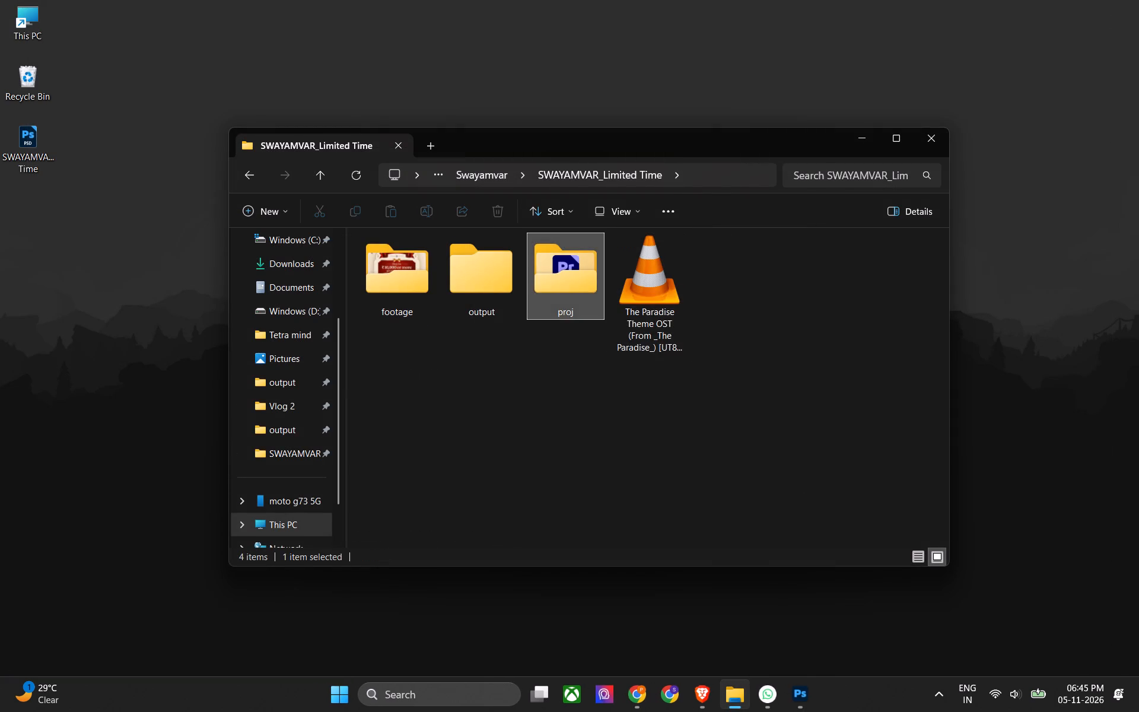
pyautogui.click(472, 276)
pyautogui.press('Return')
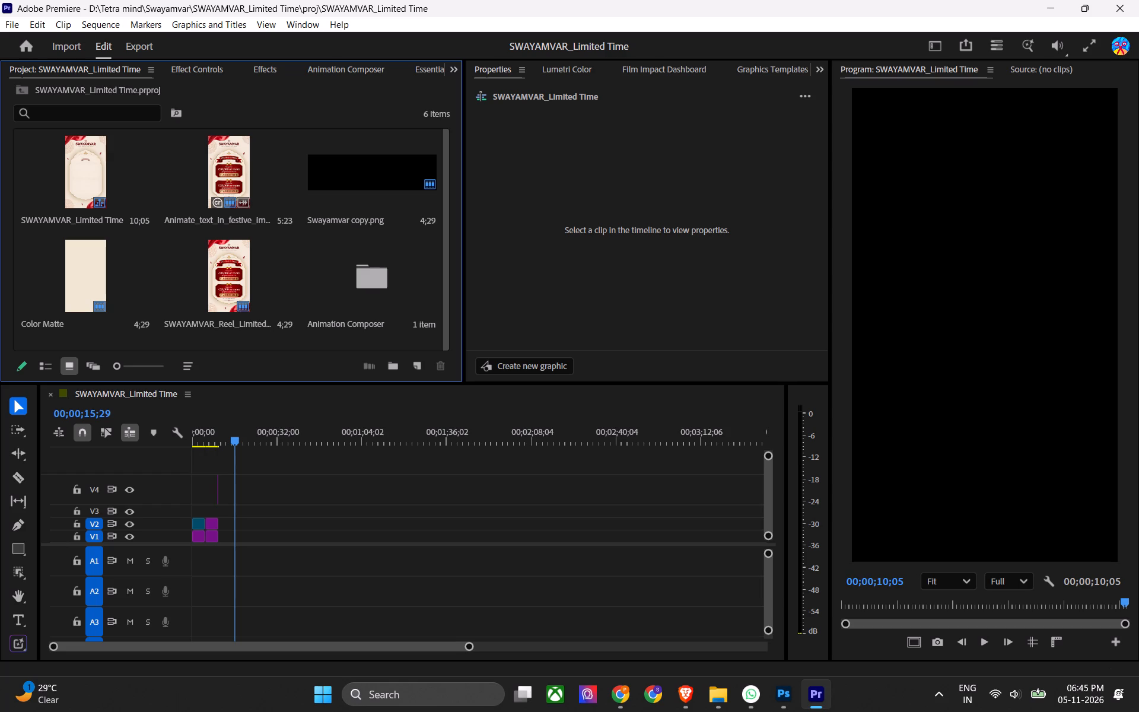
# Add The Paradise Theme OST file from the project folder to track A1 at 00;00;15;29 and play it.
pyautogui.scroll(-7, 208, 200)
pyautogui.click(723, 695)
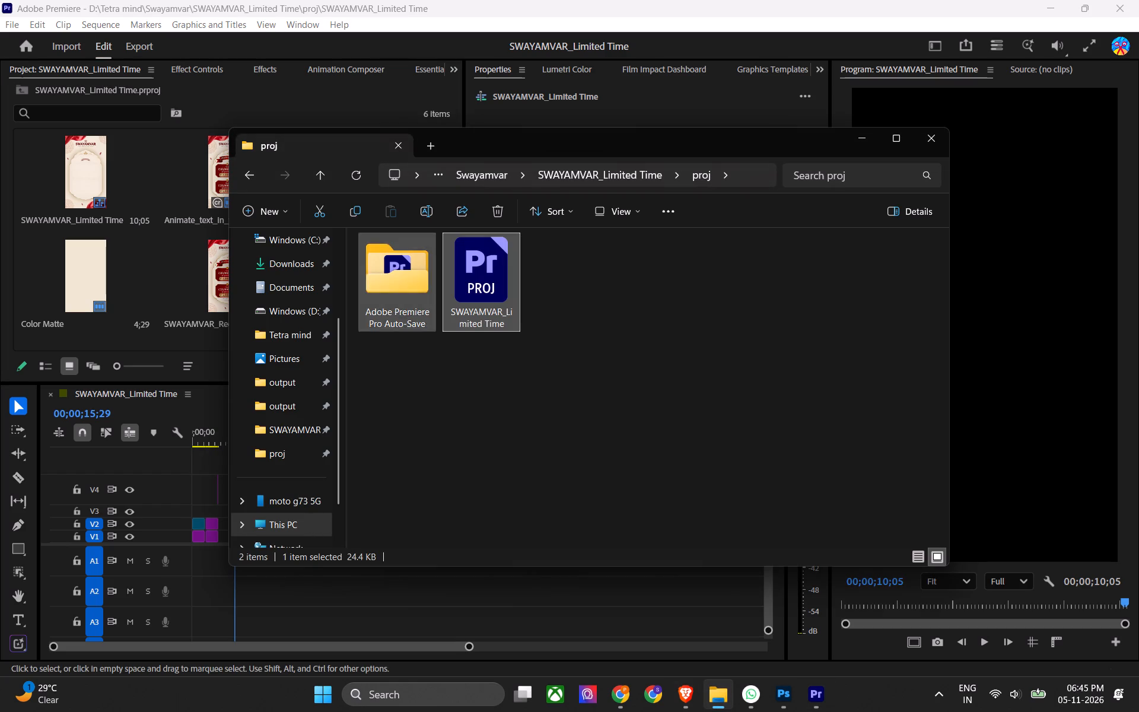
pyautogui.click(323, 185)
pyautogui.moveTo(638, 295); pyautogui.dragTo(231, 575)
pyautogui.click(239, 599)
pyautogui.press('space')
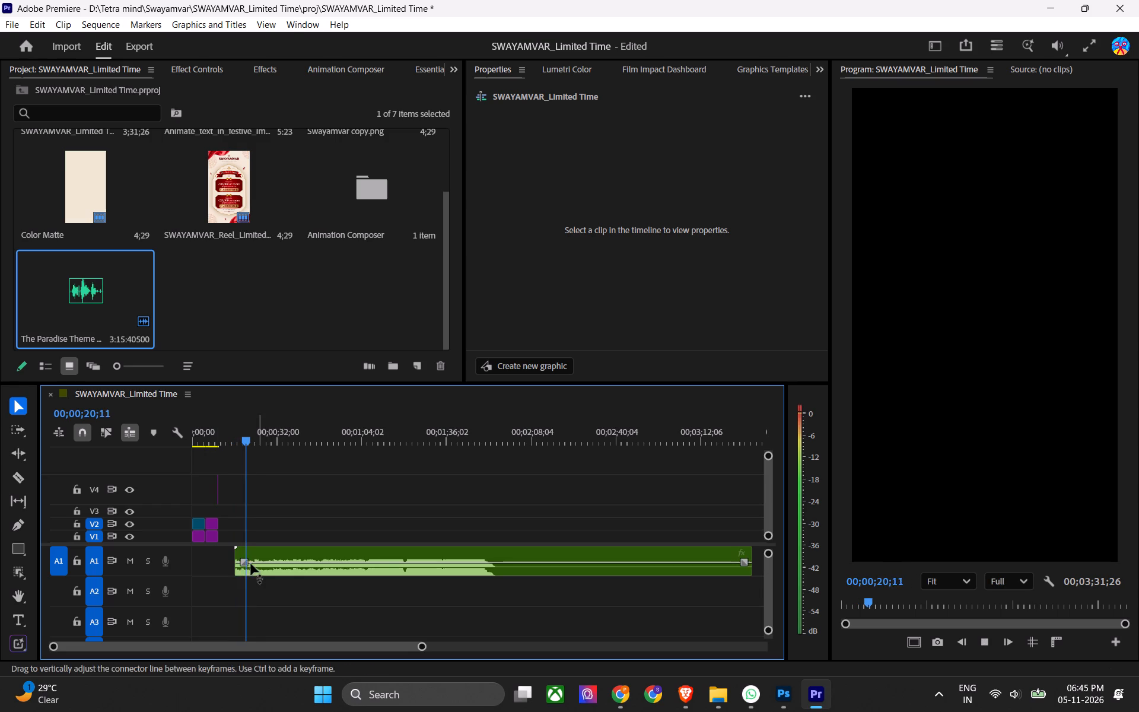
pyautogui.keyDown('alt'); pyautogui.scroll(3, 167, 556); pyautogui.keyUp('alt')
pyautogui.keyDown('alt'); pyautogui.scroll(5, 235, 586); pyautogui.keyUp('alt')
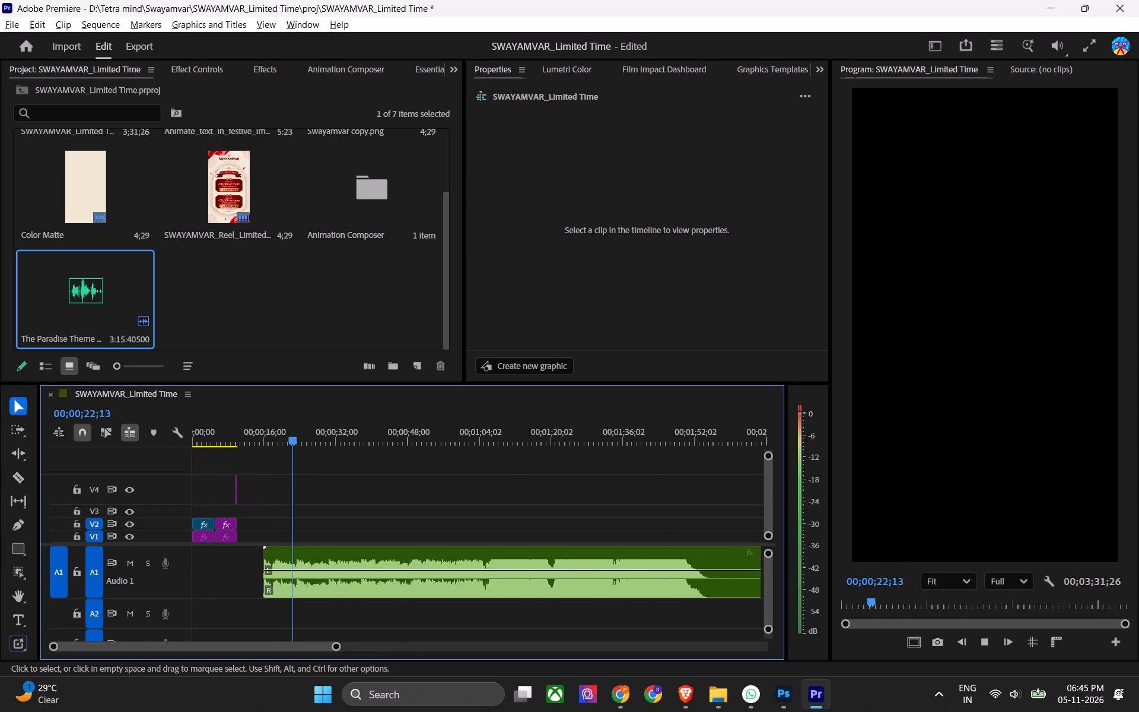
pyautogui.keyDown('alt'); pyautogui.scroll(4, 244, 586); pyautogui.keyUp('alt')
pyautogui.keyDown('alt'); pyautogui.scroll(4, 342, 590); pyautogui.keyUp('alt')
pyautogui.press('space')
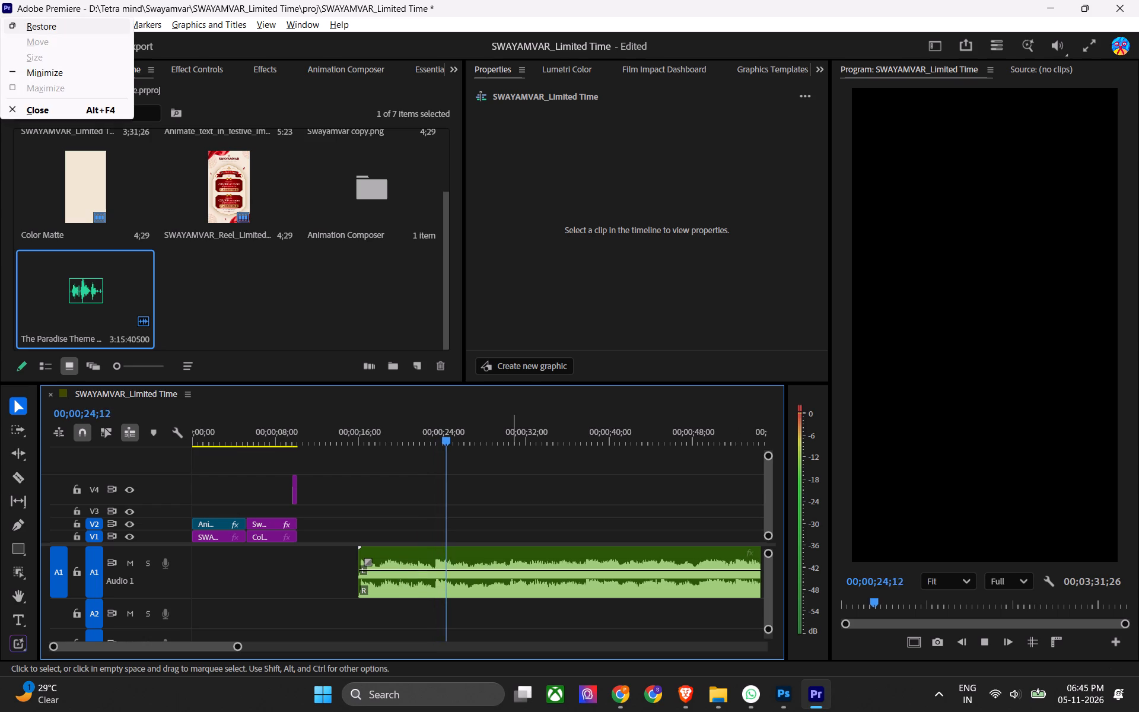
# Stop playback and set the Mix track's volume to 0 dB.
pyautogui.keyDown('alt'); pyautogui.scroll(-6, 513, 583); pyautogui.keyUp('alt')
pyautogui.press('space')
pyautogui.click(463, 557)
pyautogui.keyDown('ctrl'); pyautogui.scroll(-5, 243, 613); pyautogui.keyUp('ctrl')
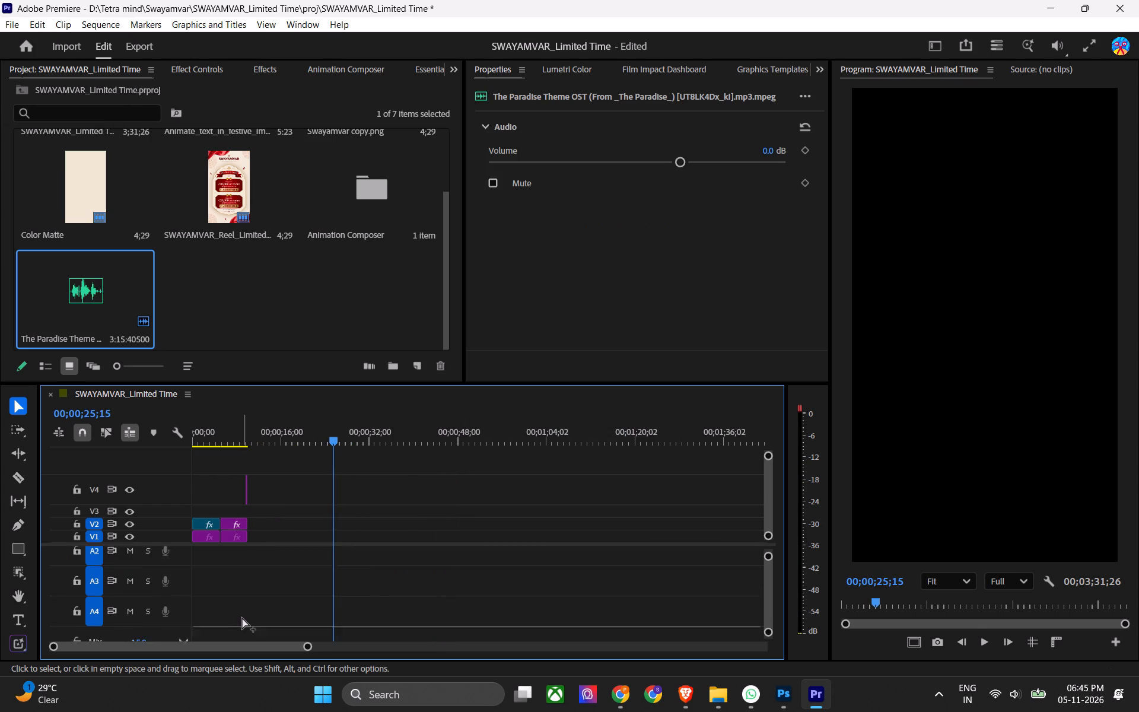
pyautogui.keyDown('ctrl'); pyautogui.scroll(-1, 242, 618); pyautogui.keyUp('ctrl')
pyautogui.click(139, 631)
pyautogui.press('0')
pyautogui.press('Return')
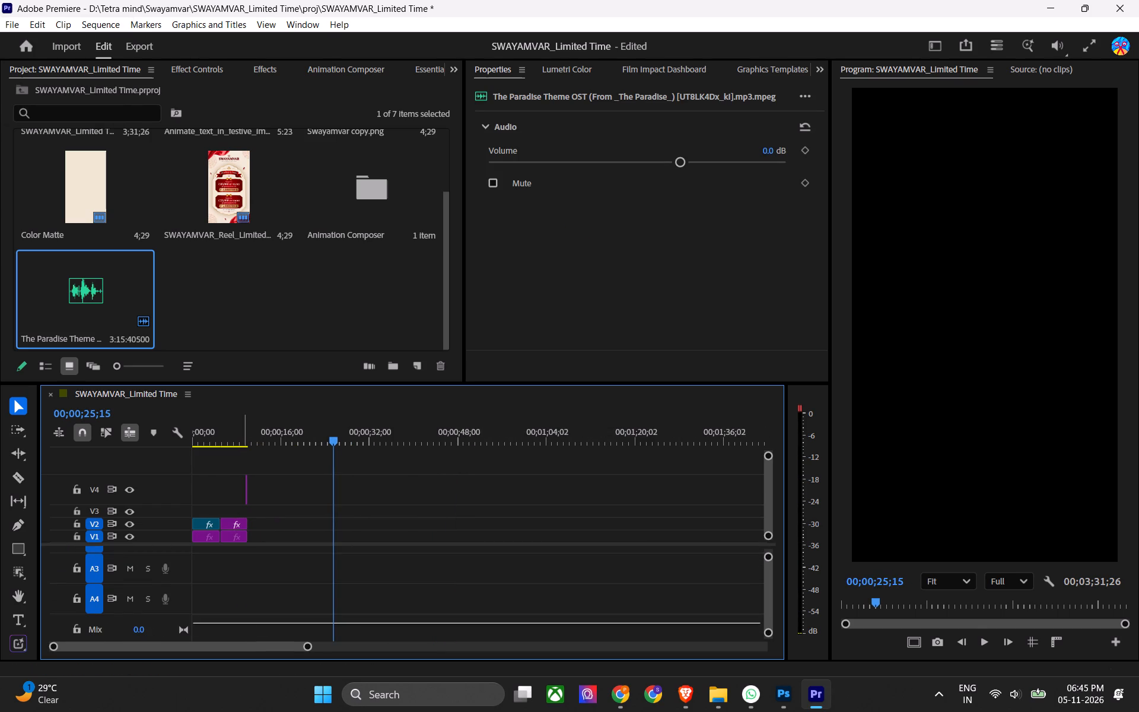
# Play the theme audio from about 25 seconds and from about 00;01;05 to check its sound level.
pyautogui.keyDown('ctrl'); pyautogui.scroll(12, 365, 536); pyautogui.keyUp('ctrl')
pyautogui.press('space')
pyautogui.keyDown('alt'); pyautogui.scroll(3, 389, 586); pyautogui.keyUp('alt')
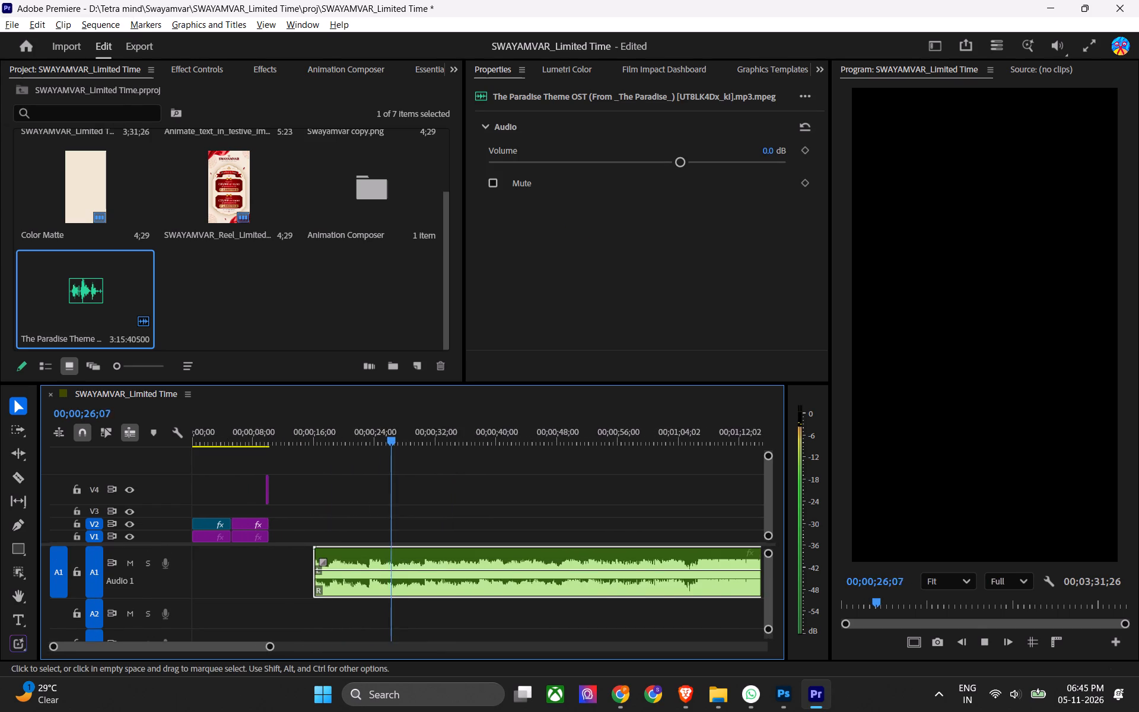
pyautogui.keyDown('alt'); pyautogui.scroll(-6, 474, 560); pyautogui.keyUp('alt')
pyautogui.press('space')
pyautogui.click(453, 429)
pyautogui.press('space')
pyautogui.keyDown('alt'); pyautogui.scroll(4, 467, 567); pyautogui.keyUp('alt')
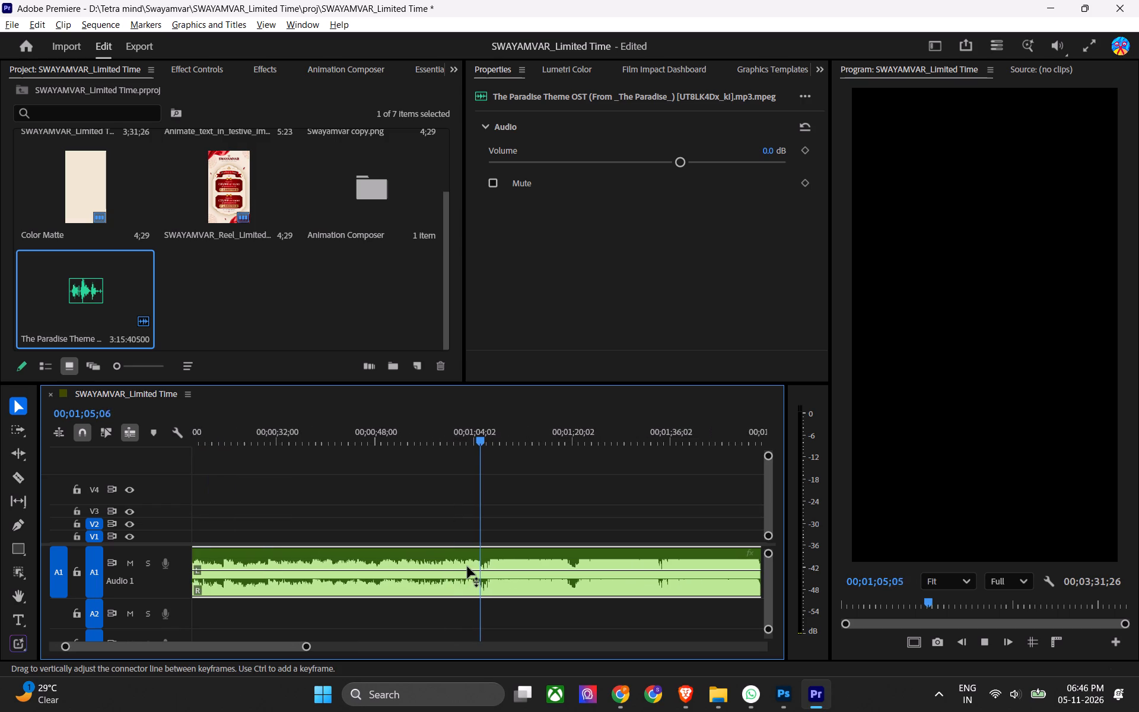
pyautogui.keyDown('alt'); pyautogui.scroll(-6, 437, 598); pyautogui.keyUp('alt')
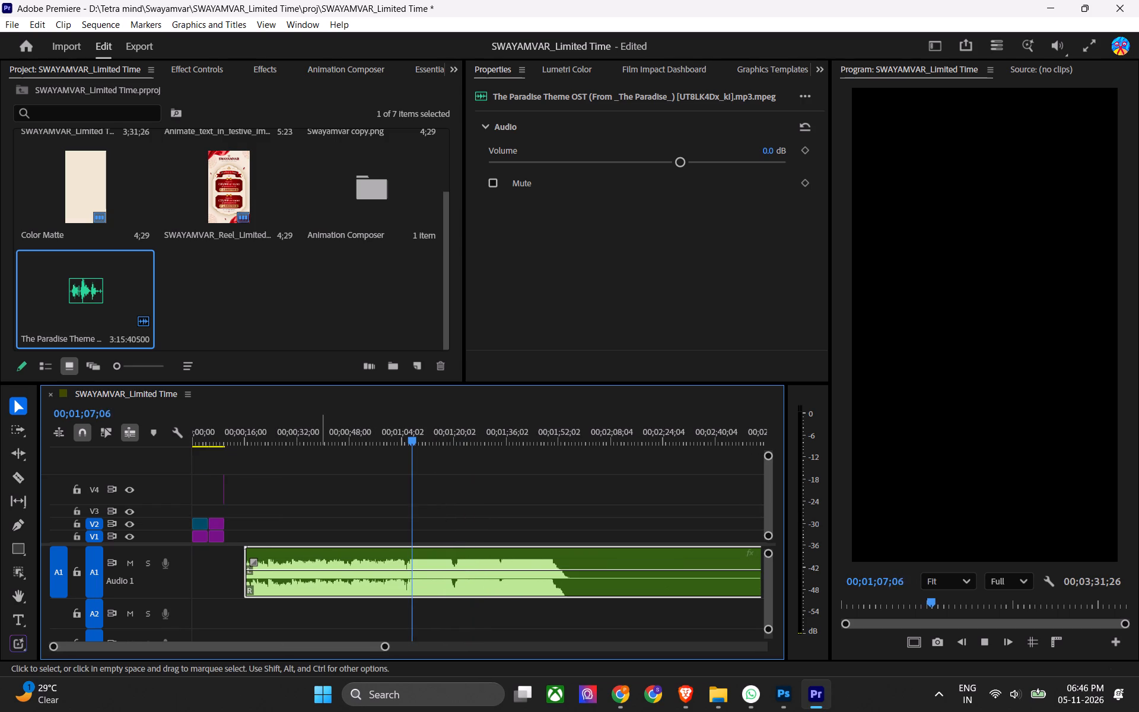
pyautogui.press('space')
# Play the theme audio at several earlier points, ending with playback from the clip's start, to compare the sections.
pyautogui.click(276, 431)
pyautogui.press('space')
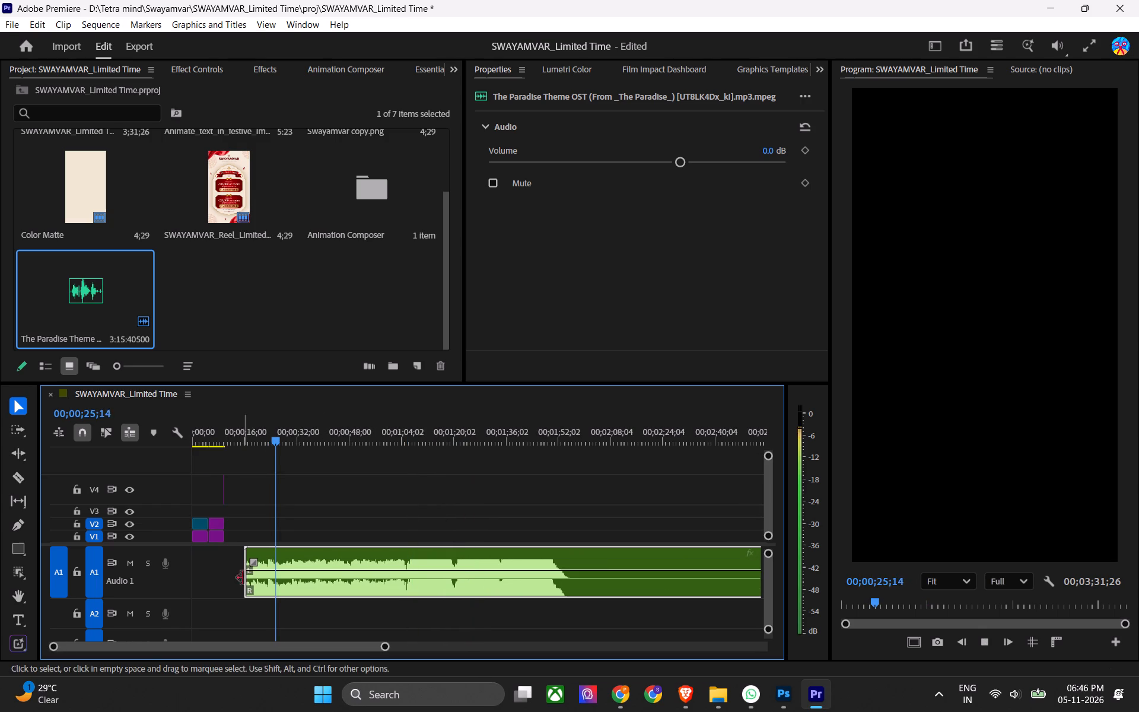
pyautogui.press('space')
pyautogui.click(365, 432)
pyautogui.press('space')
pyautogui.moveTo(364, 431); pyautogui.dragTo(300, 453)
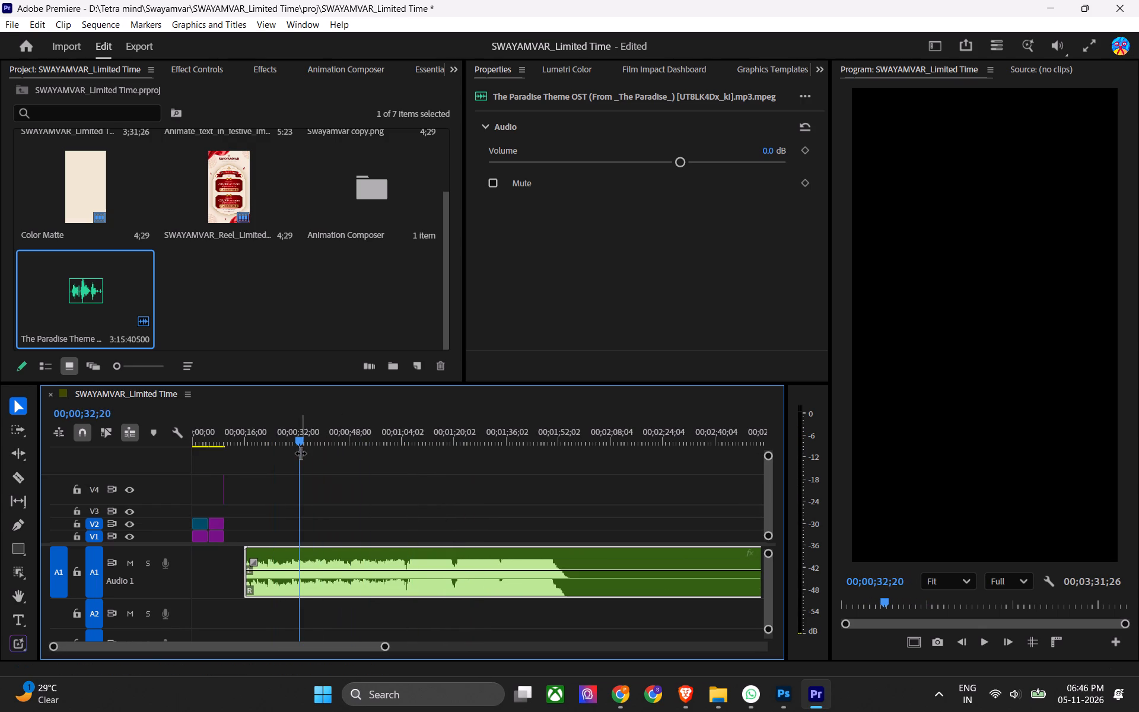
pyautogui.press('space')
pyautogui.moveTo(288, 430); pyautogui.dragTo(264, 438)
pyautogui.press('space')
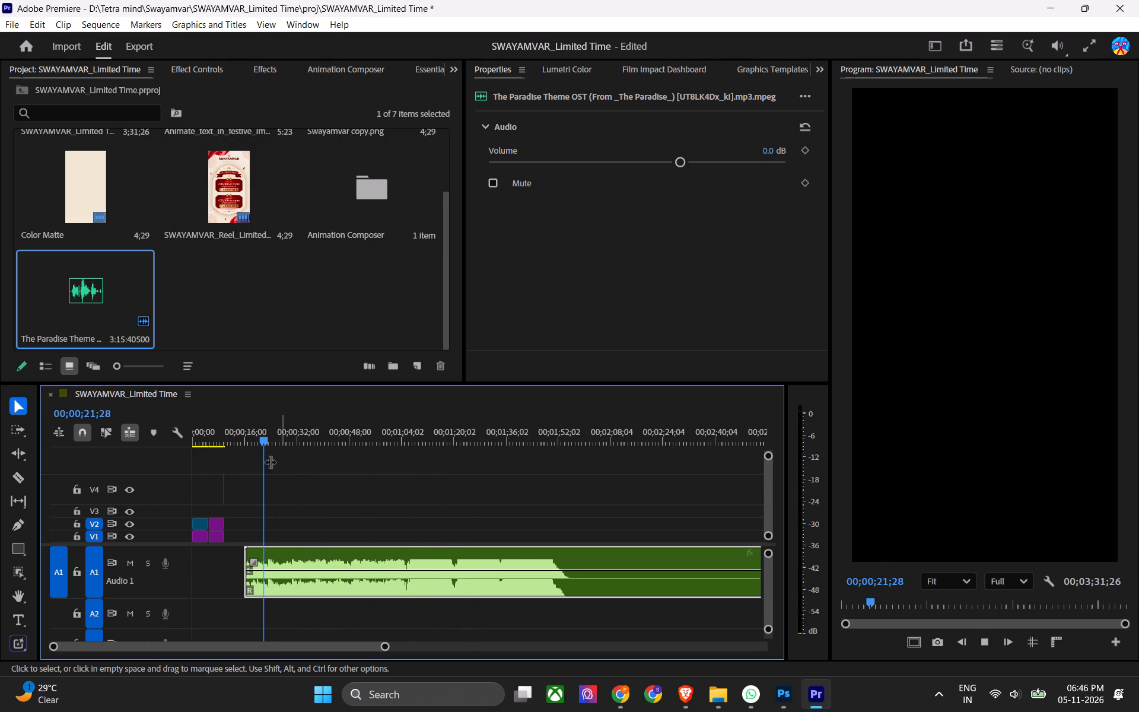
pyautogui.press('space')
pyautogui.press('Up')
pyautogui.press('space')
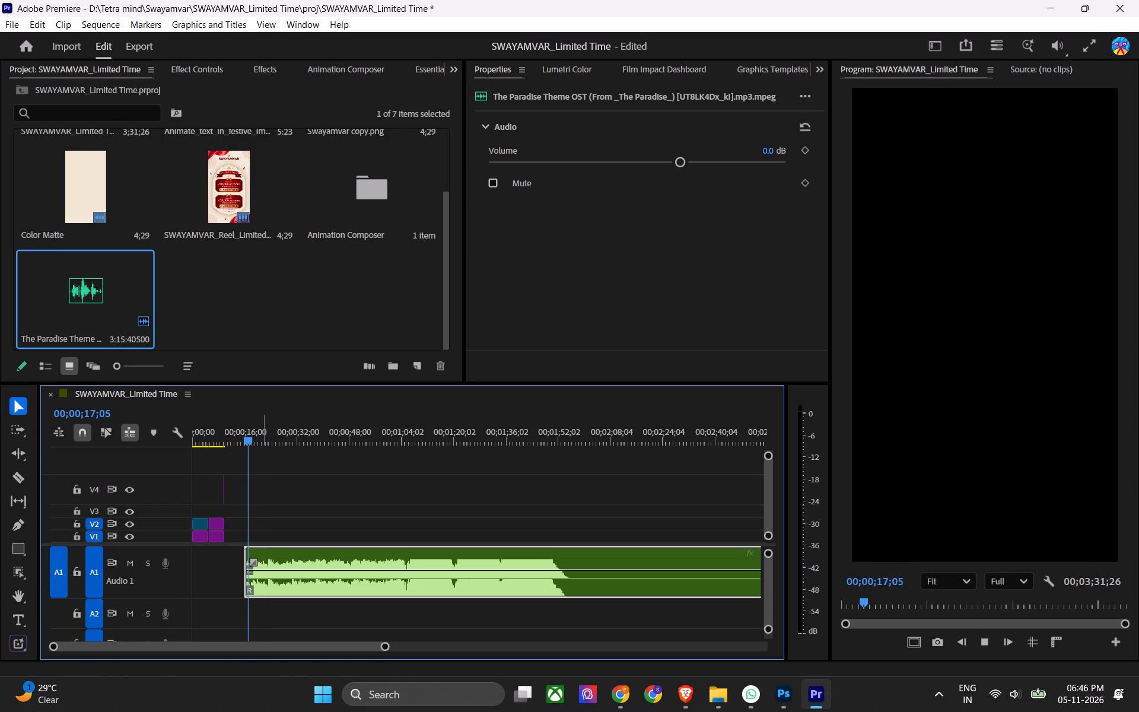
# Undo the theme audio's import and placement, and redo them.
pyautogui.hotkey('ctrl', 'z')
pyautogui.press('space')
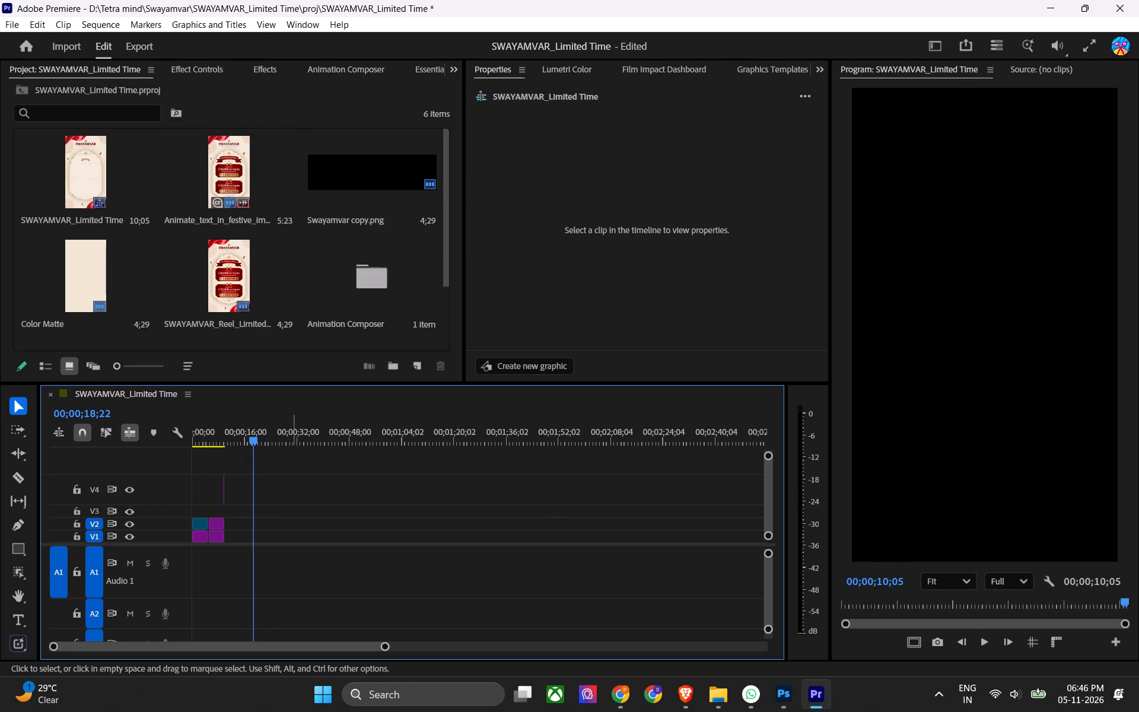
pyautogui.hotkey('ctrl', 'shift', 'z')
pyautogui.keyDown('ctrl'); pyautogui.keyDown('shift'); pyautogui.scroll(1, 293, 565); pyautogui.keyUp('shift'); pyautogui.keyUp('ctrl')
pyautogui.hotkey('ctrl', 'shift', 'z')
# Set the Mix track's volume to 10 dB and play the theme audio.
pyautogui.keyDown('ctrl'); pyautogui.scroll(-5, 293, 565); pyautogui.keyUp('ctrl')
pyautogui.keyDown('ctrl'); pyautogui.scroll(-3, 177, 612); pyautogui.keyUp('ctrl')
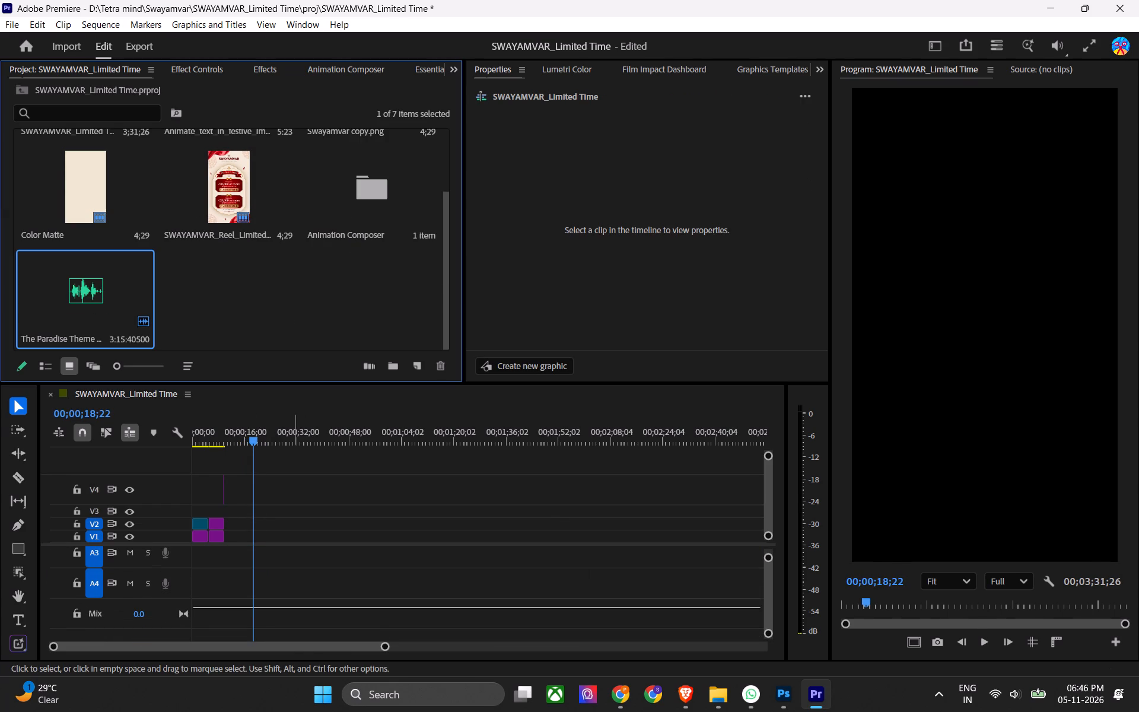
pyautogui.click(140, 612)
pyautogui.write('10')
pyautogui.press('Return')
pyautogui.press('space')
pyautogui.keyDown('ctrl'); pyautogui.scroll(6, 281, 565); pyautogui.keyUp('ctrl')
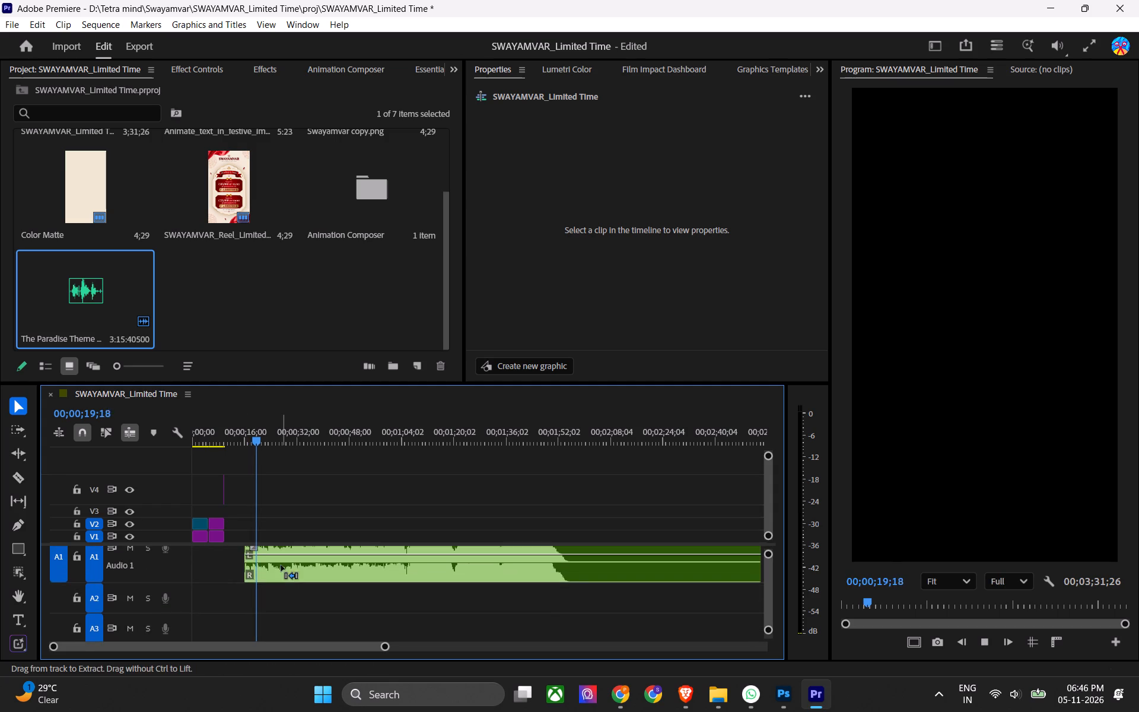
# Play the theme audio in the timeline from its opening part and from about 29 seconds to check its sound.
pyautogui.keyDown('ctrl'); pyautogui.scroll(6, 278, 574); pyautogui.keyUp('ctrl')
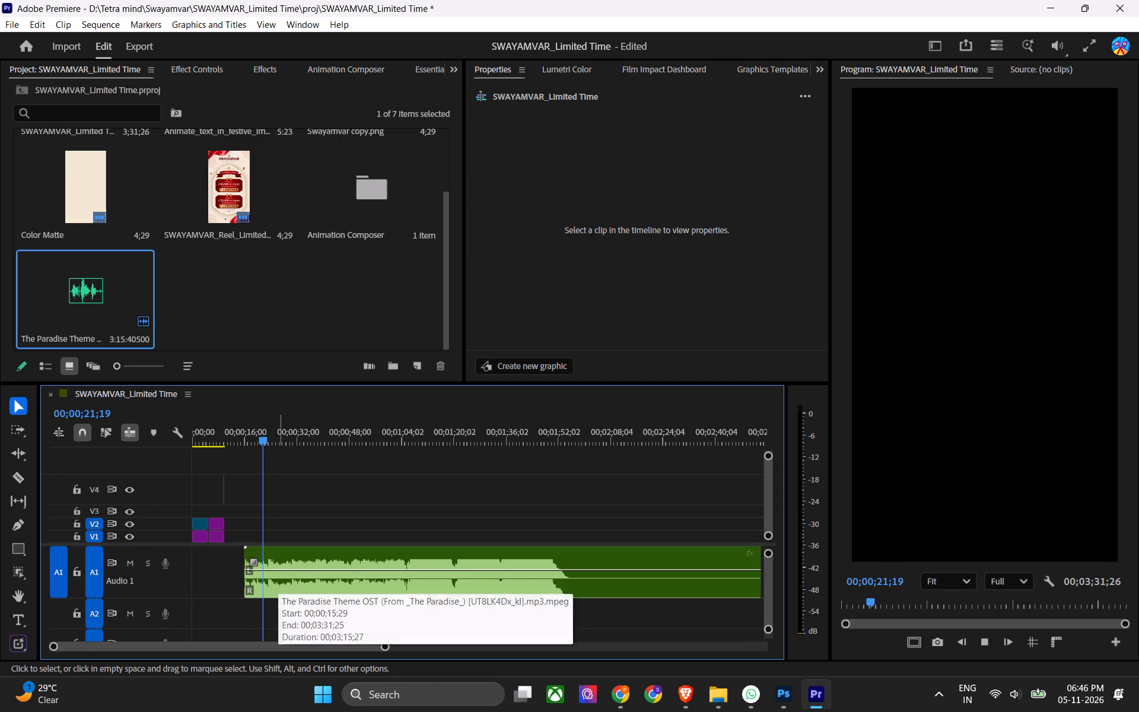
pyautogui.press('space')
pyautogui.click(288, 431)
pyautogui.press('space')
pyautogui.press('space')
pyautogui.click(325, 551)
pyautogui.press('space')
# Open the theme audio in the Source monitor and play it from several points up to about 00;01;00.
pyautogui.click(244, 286)
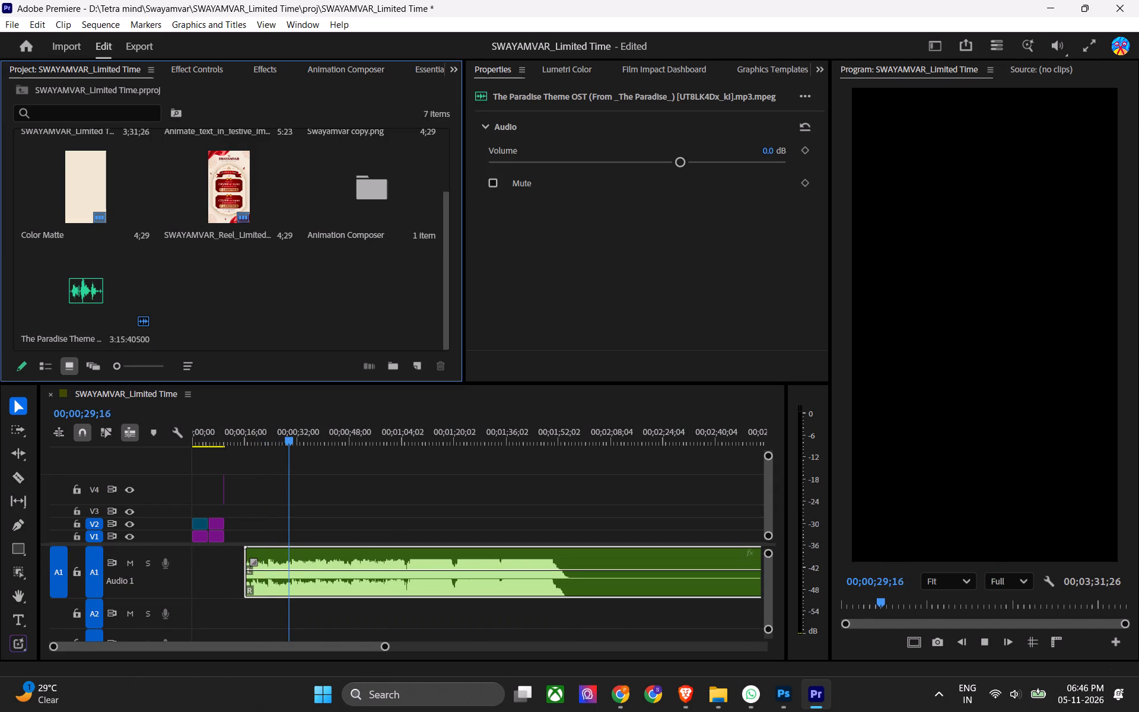
pyautogui.doubleClick(134, 302)
pyautogui.press('space')
pyautogui.moveTo(937, 602); pyautogui.dragTo(843, 611)
pyautogui.press('space')
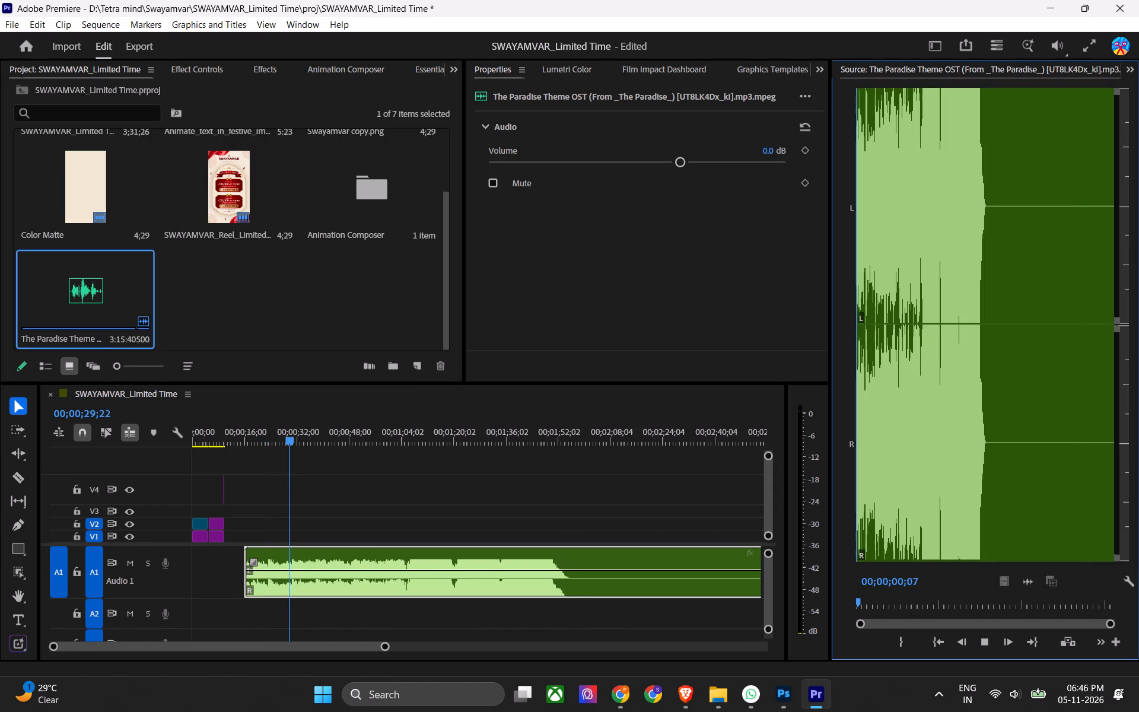
pyautogui.click(886, 612)
pyautogui.press('space')
pyautogui.press('space')
pyautogui.click(911, 611)
pyautogui.press('space')
pyautogui.click(920, 611)
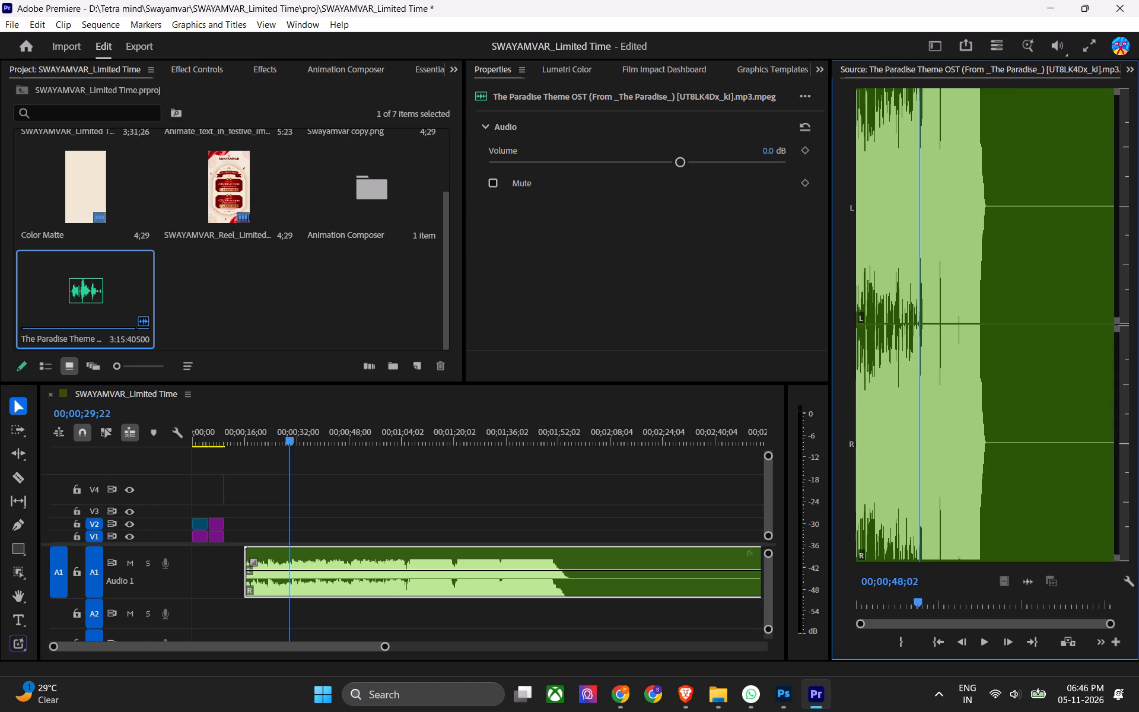
pyautogui.click(936, 611)
pyautogui.press('space')
# Save the project.
pyautogui.click(427, 525)
pyautogui.hotkey('ctrl', 's')
# Open the recent project CurlCode_finger coiling and examine its audio tracks and Mix track volume.
pyautogui.click(13, 23)
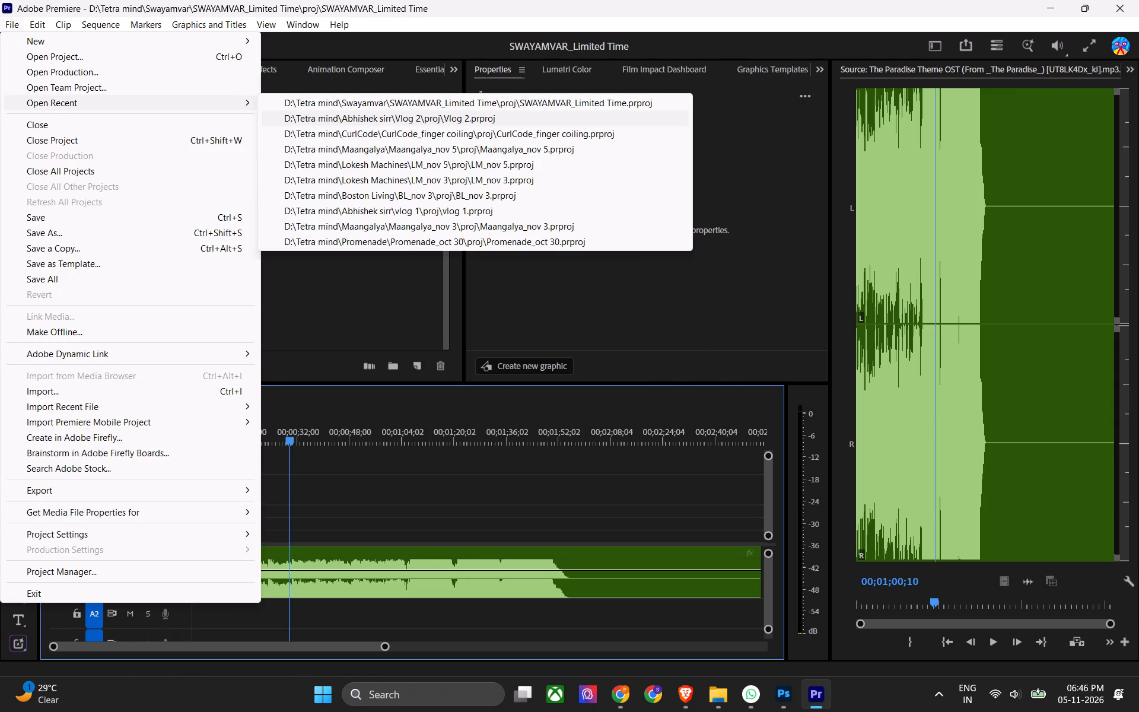
pyautogui.click(447, 134)
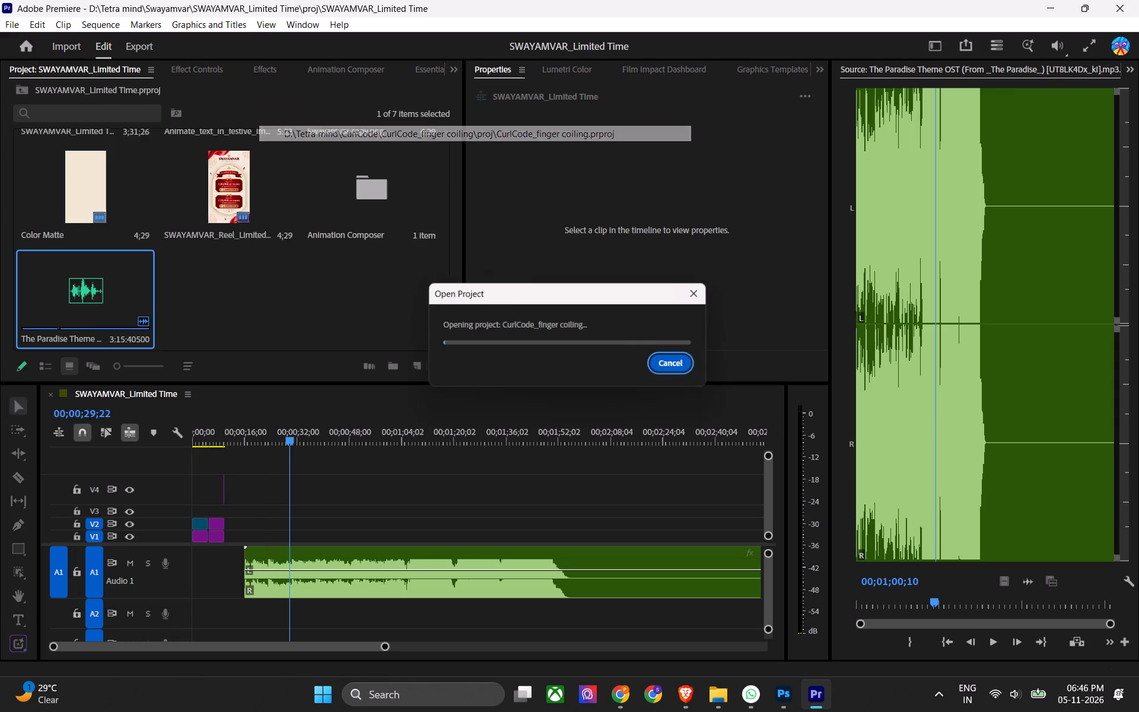
pyautogui.keyDown('ctrl'); pyautogui.scroll(-7, 360, 584); pyautogui.keyUp('ctrl')
pyautogui.keyDown('ctrl'); pyautogui.scroll(-13, 292, 615); pyautogui.keyUp('ctrl')
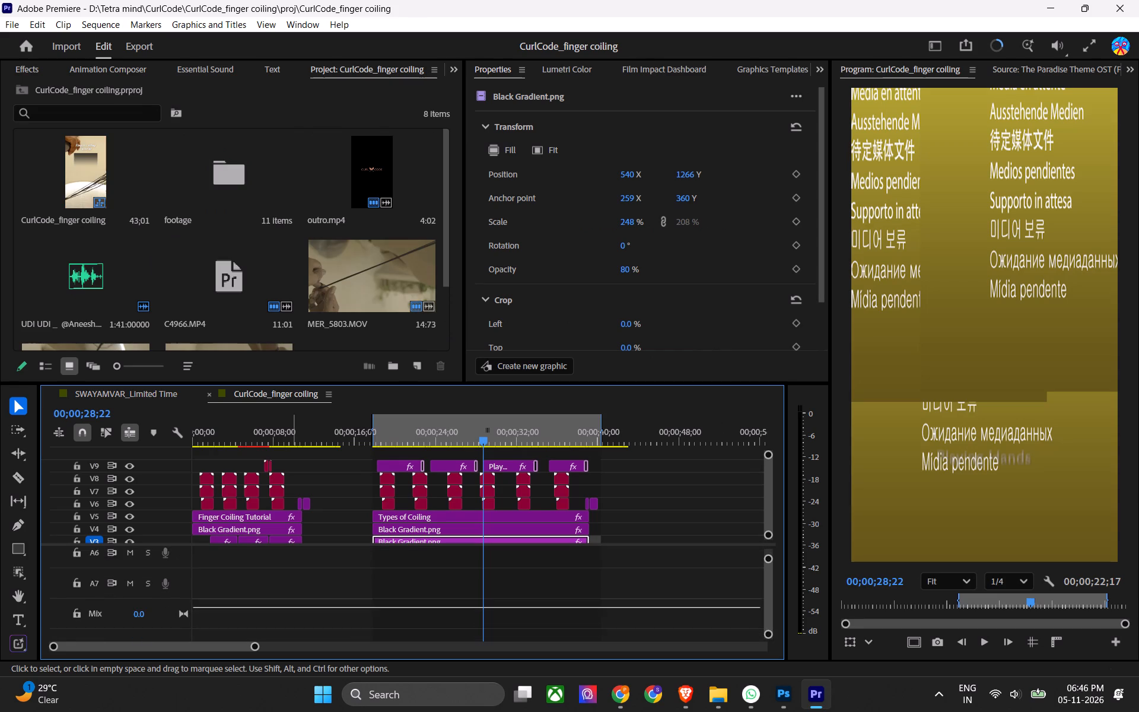
pyautogui.keyDown('ctrl'); pyautogui.scroll(17, 313, 600); pyautogui.keyUp('ctrl')
# Return to the SWAYAMVAR_Limited Time sequence and delete the theme audio clip from Audio 1.
pyautogui.click(144, 402)
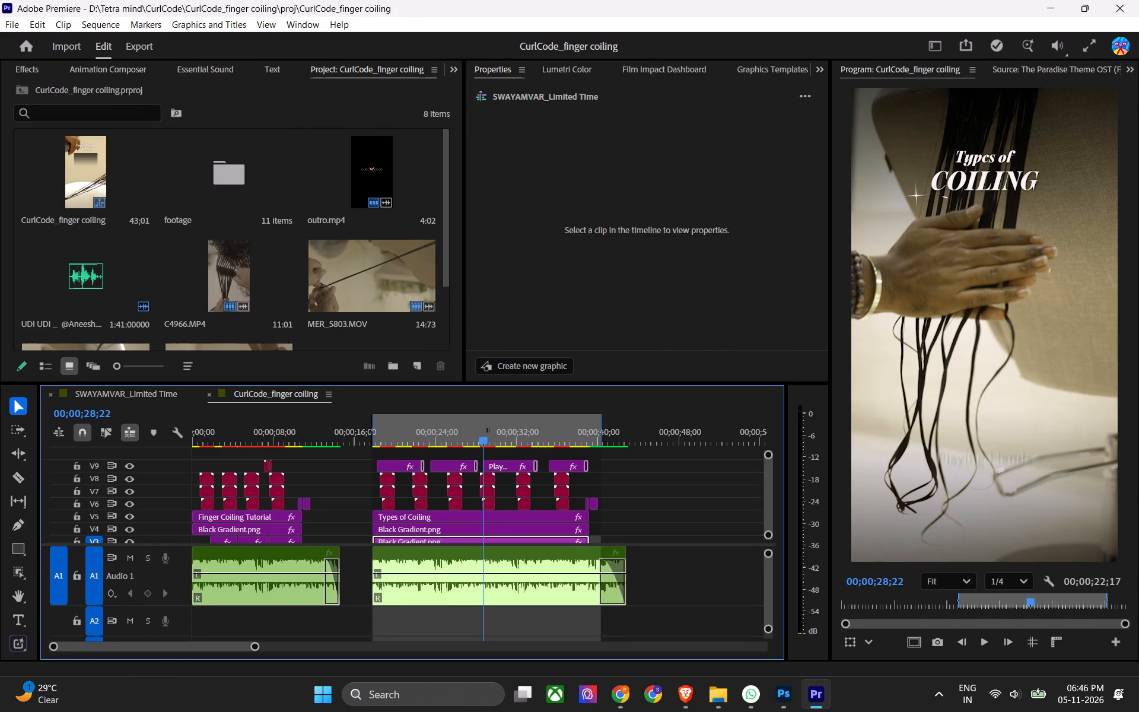
pyautogui.moveTo(300, 443); pyautogui.dragTo(287, 444)
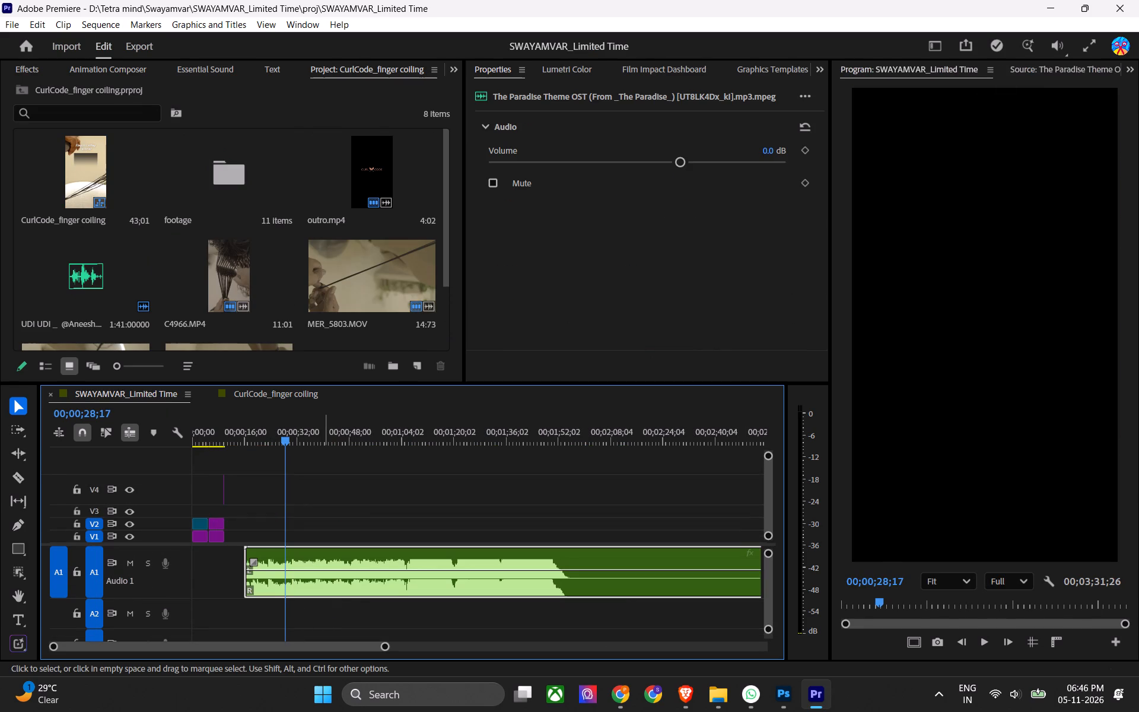
pyautogui.click(354, 561)
pyautogui.press('z')
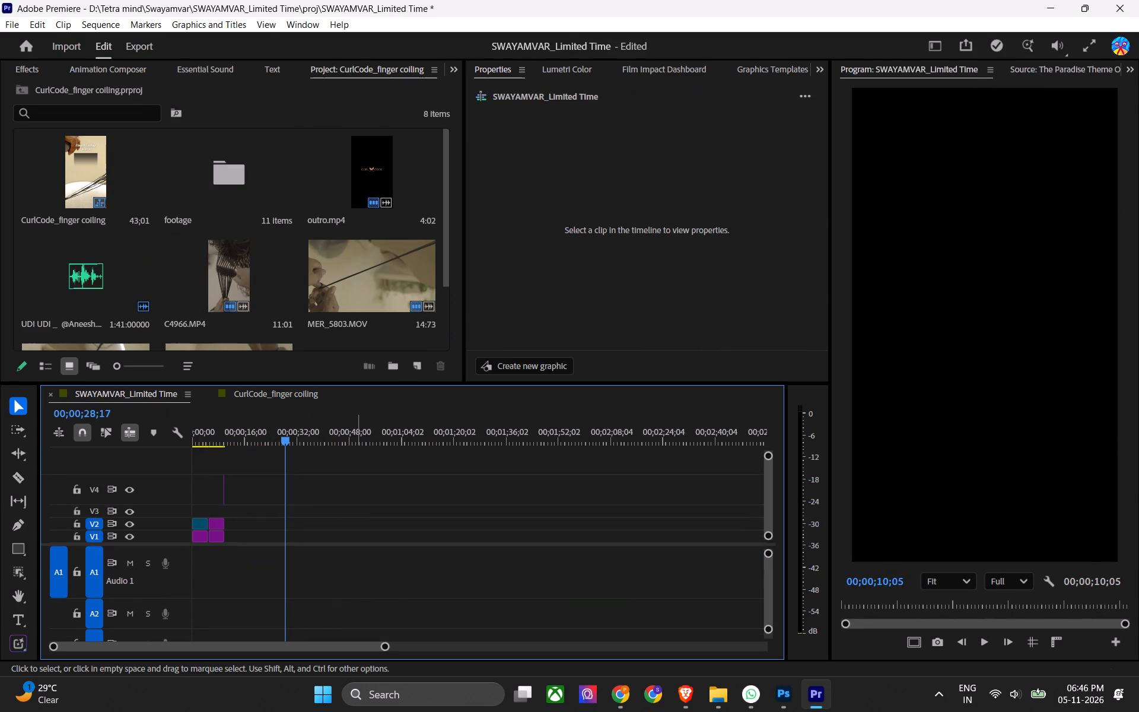
# Switch to File Explorer, play The Paradise Theme OST file in VLC from several points, and close the player.
pyautogui.click(719, 699)
pyautogui.click(679, 428)
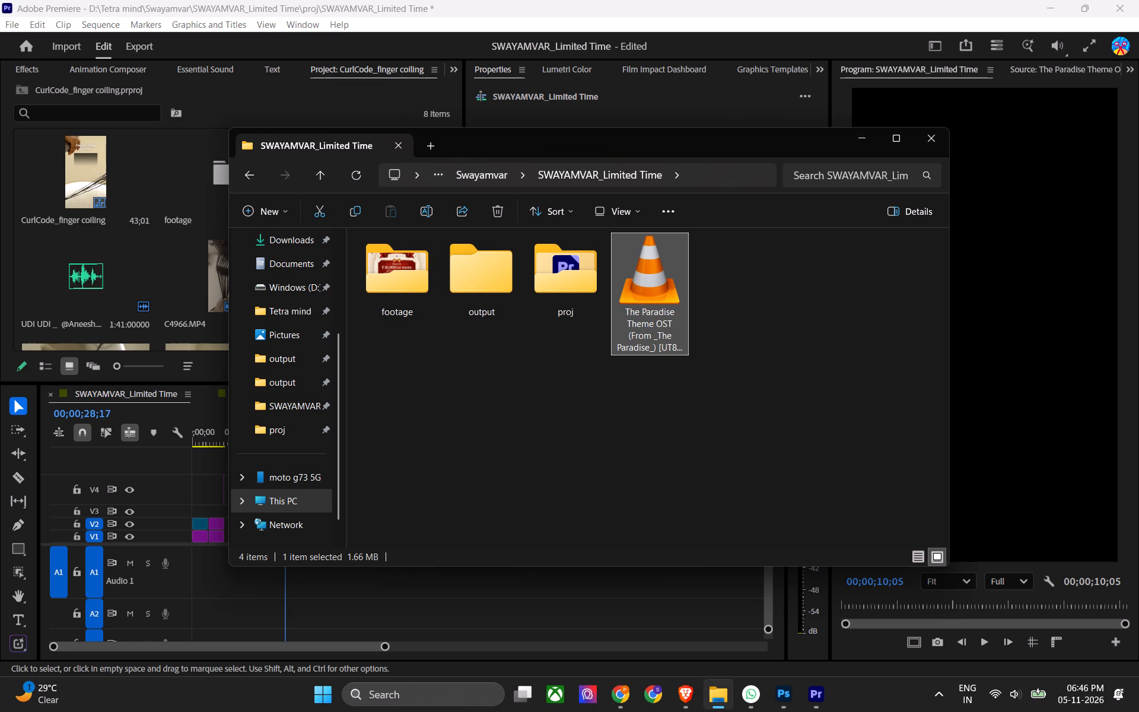
pyautogui.doubleClick(625, 276)
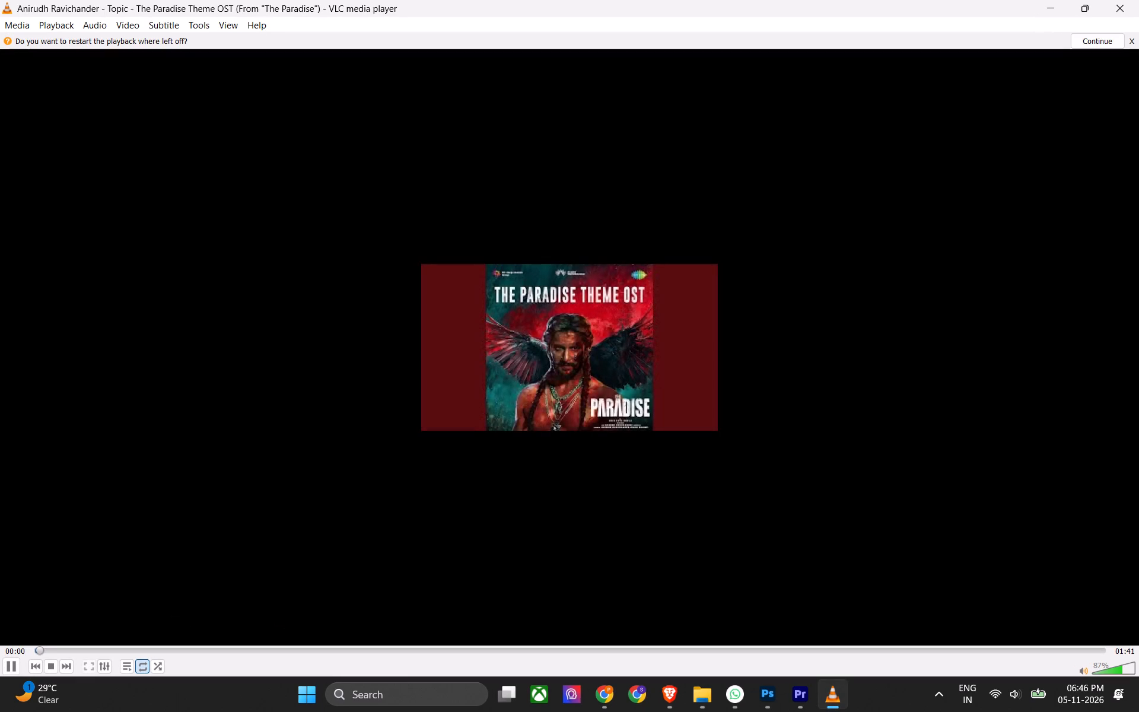
pyautogui.click(179, 641)
pyautogui.click(226, 658)
pyautogui.click(260, 647)
pyautogui.click(392, 651)
pyautogui.click(442, 650)
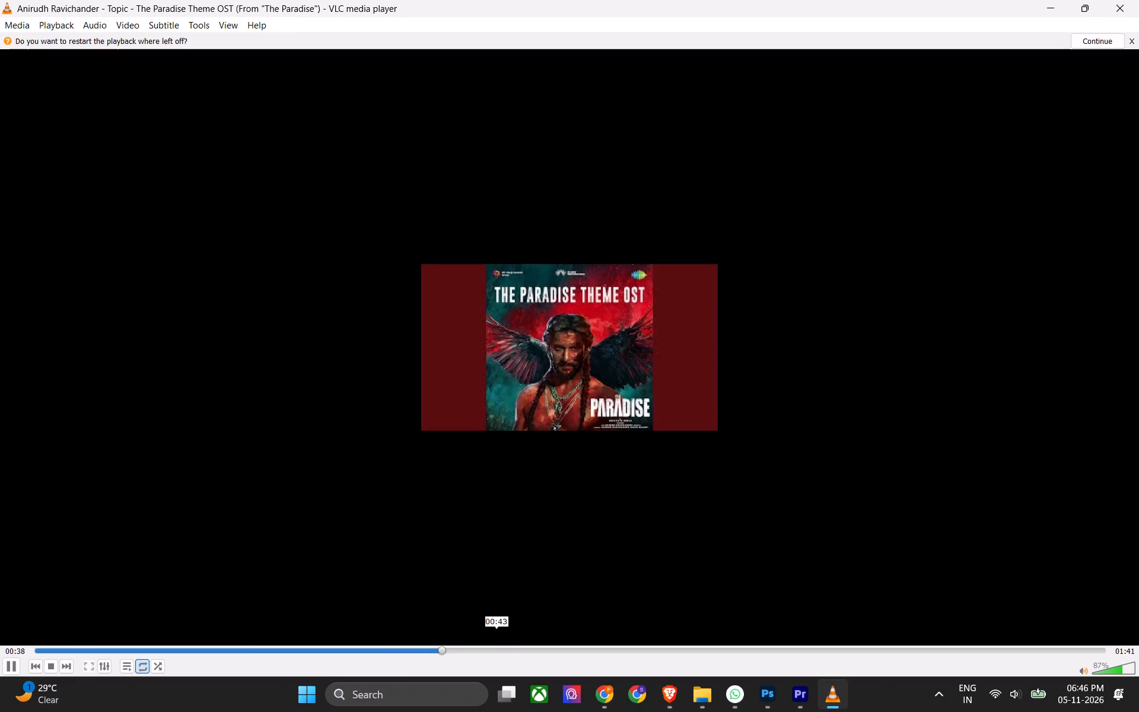
pyautogui.click(498, 646)
pyautogui.click(1138, 0)
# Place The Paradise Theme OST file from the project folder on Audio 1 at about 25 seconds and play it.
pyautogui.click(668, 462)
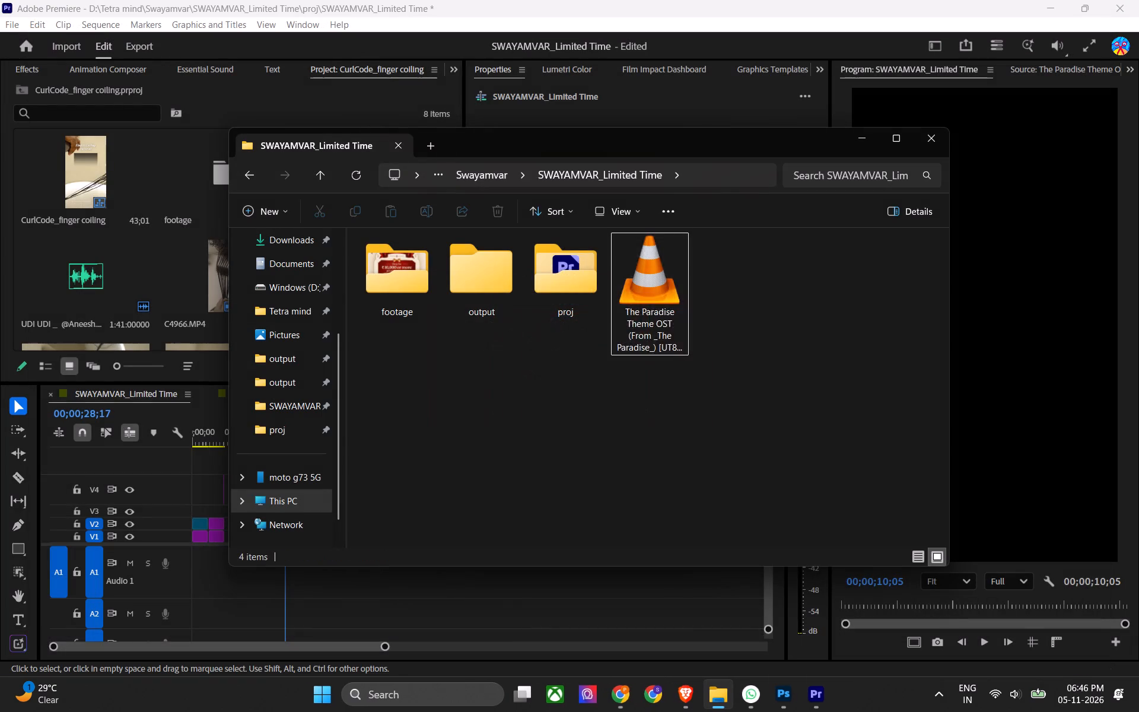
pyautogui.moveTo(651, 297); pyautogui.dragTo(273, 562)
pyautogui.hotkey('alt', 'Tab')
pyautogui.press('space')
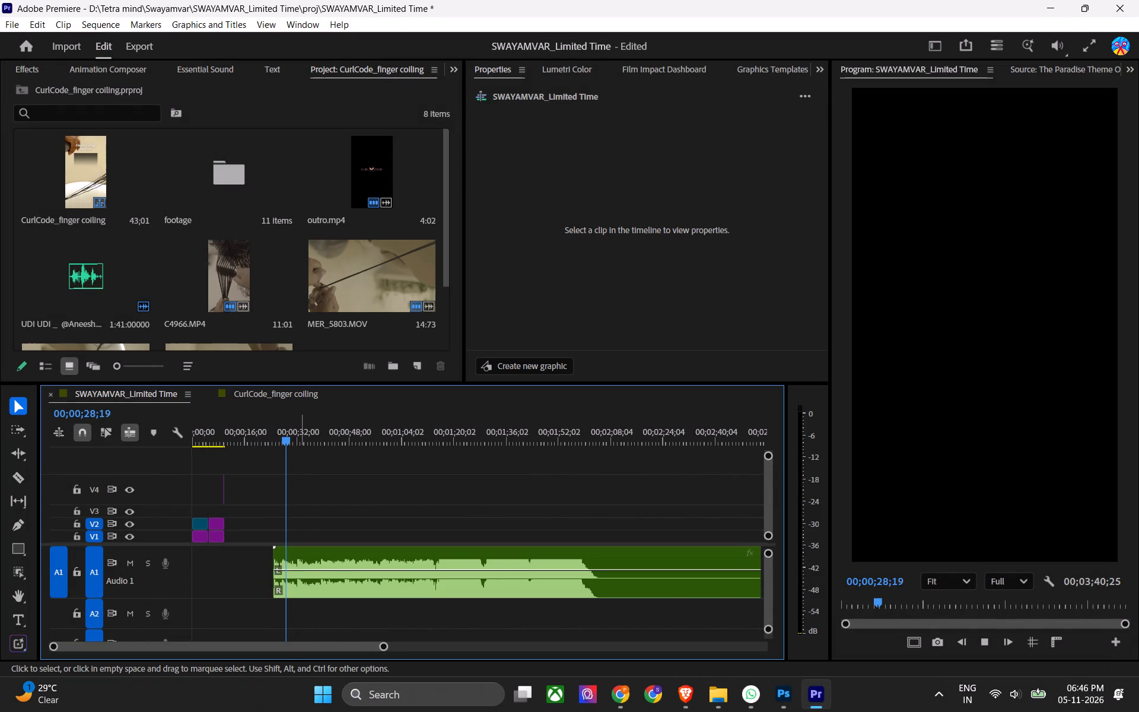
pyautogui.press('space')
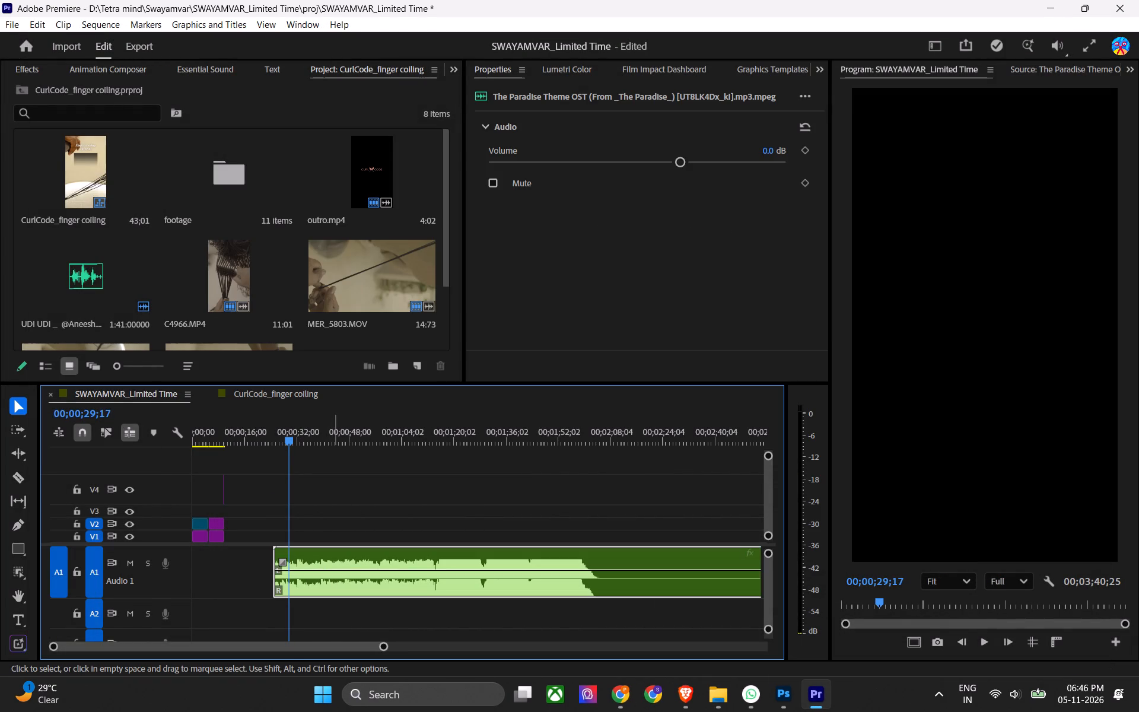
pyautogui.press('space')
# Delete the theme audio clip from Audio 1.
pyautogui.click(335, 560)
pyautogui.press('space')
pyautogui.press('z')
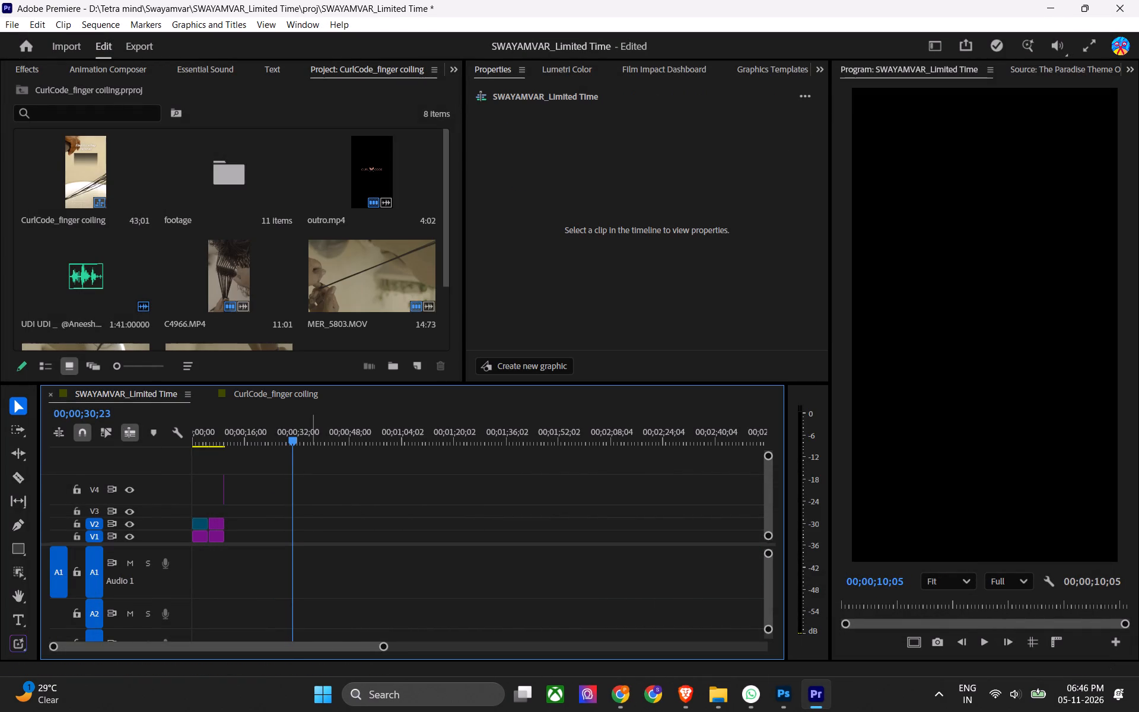
# Close the CurlCode_finger coiling project.
pyautogui.click(274, 395)
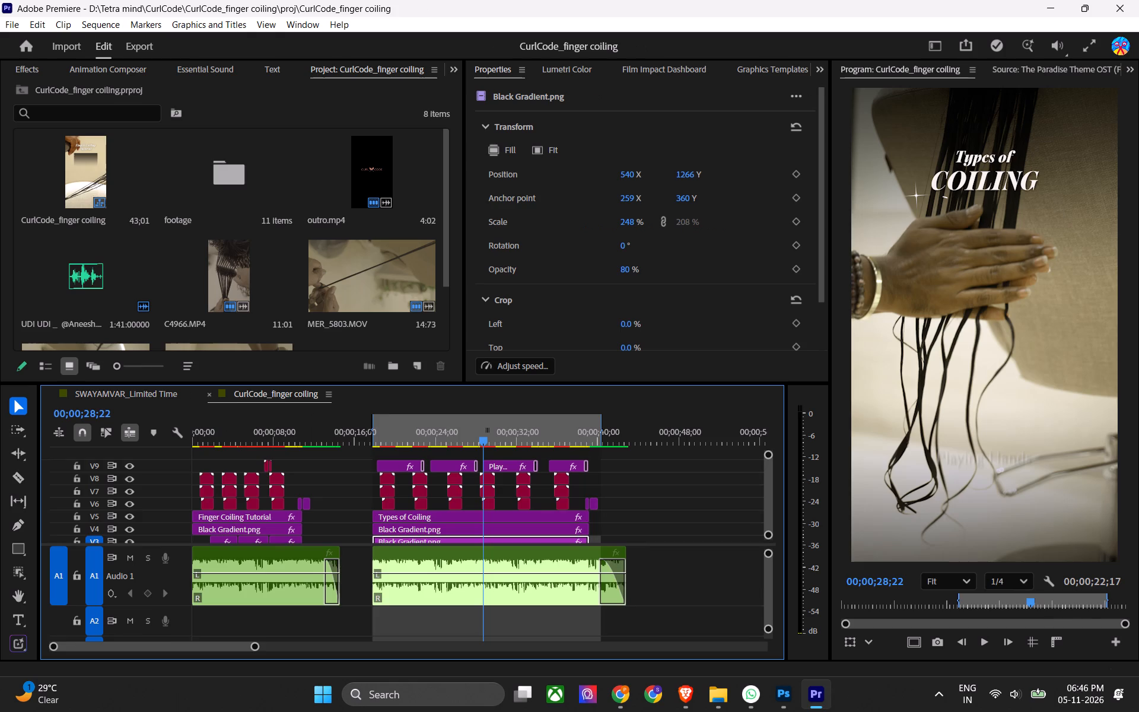
pyautogui.hotkey('ctrl', 'shift', 'w')
# Save the SWAYAMVAR_Limited Time project.
pyautogui.scroll(5, 261, 68)
pyautogui.click(345, 485)
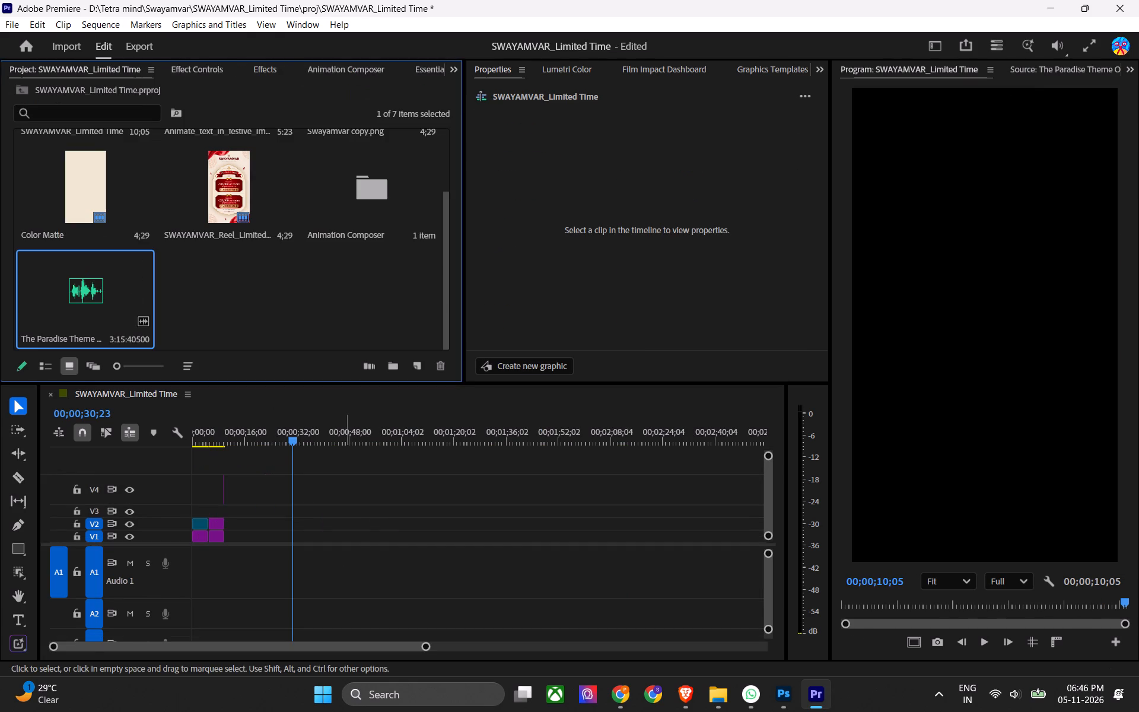
pyautogui.hotkey('ctrl', 's')
# Quit Premiere and reopen the SWAYAMVAR_Limited Time project from its proj folder in File Explorer.
pyautogui.click(1138, 0)
pyautogui.click(608, 370)
pyautogui.click(635, 293)
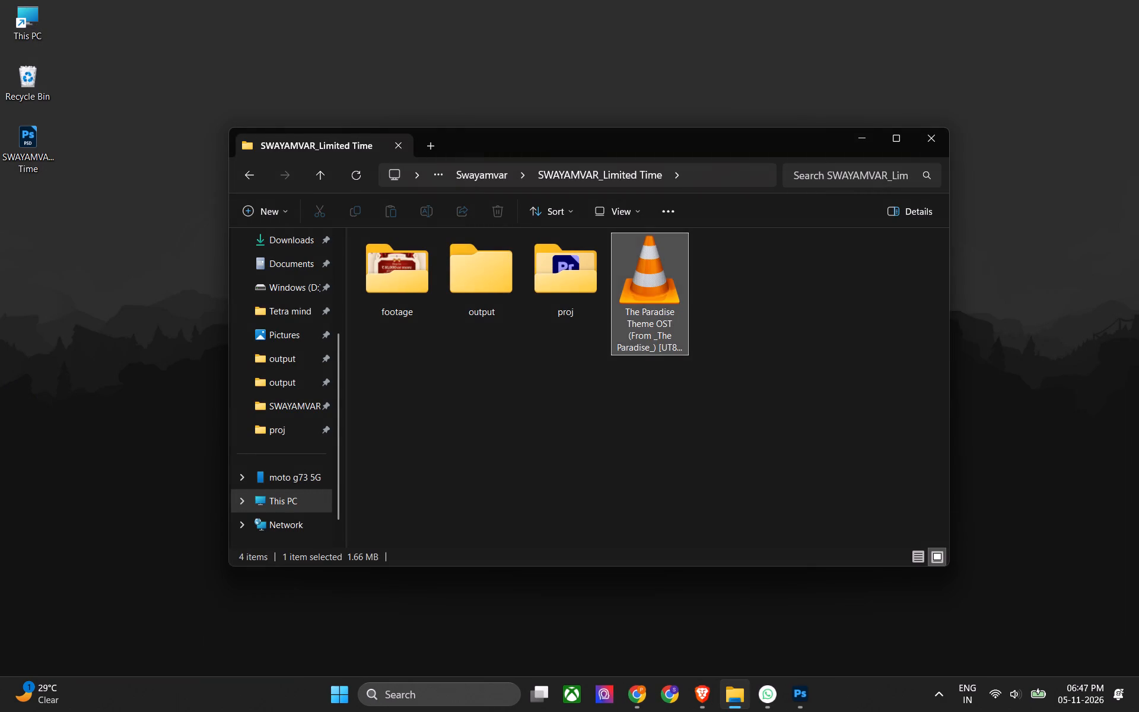
pyautogui.doubleClick(599, 279)
pyautogui.click(476, 281)
pyautogui.press('Return')
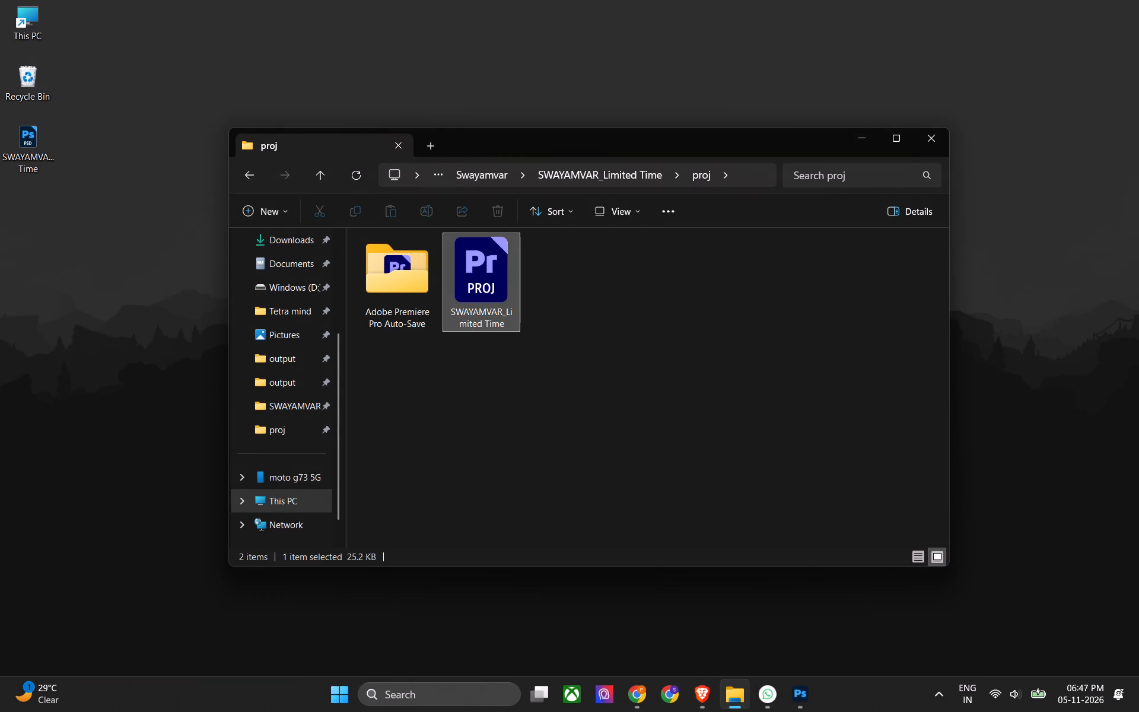
# Switch to Photoshop and close it.
pyautogui.click(797, 691)
pyautogui.click(1138, 0)
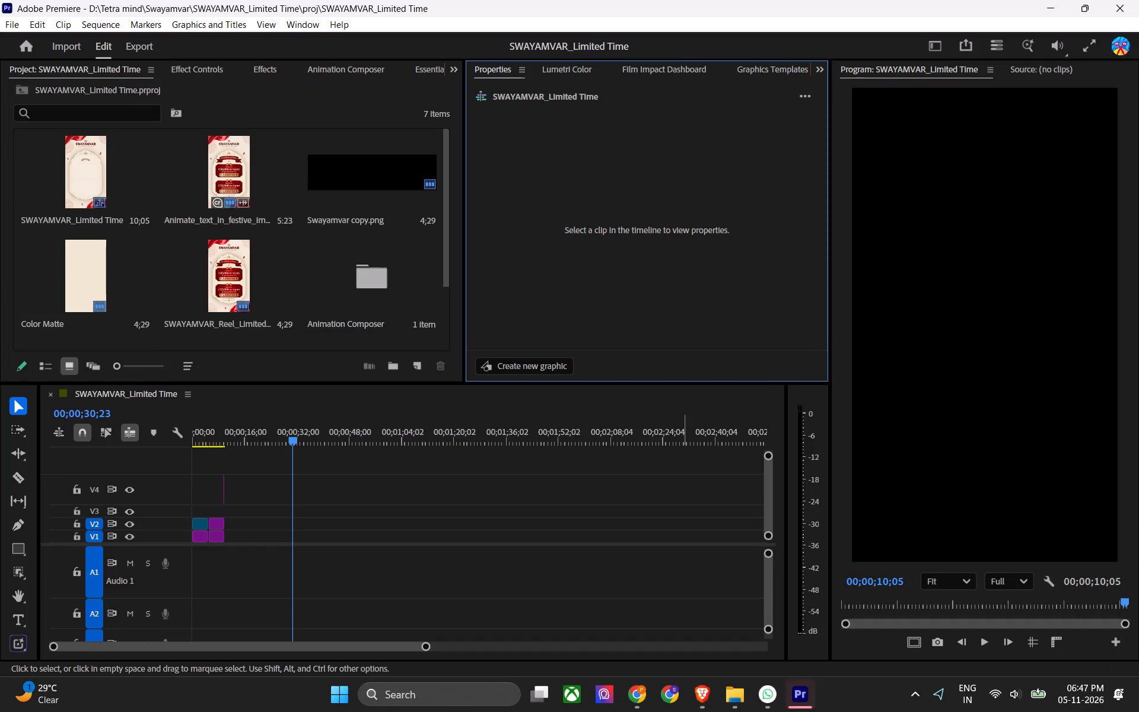
pyautogui.scroll(7, 389, 455)
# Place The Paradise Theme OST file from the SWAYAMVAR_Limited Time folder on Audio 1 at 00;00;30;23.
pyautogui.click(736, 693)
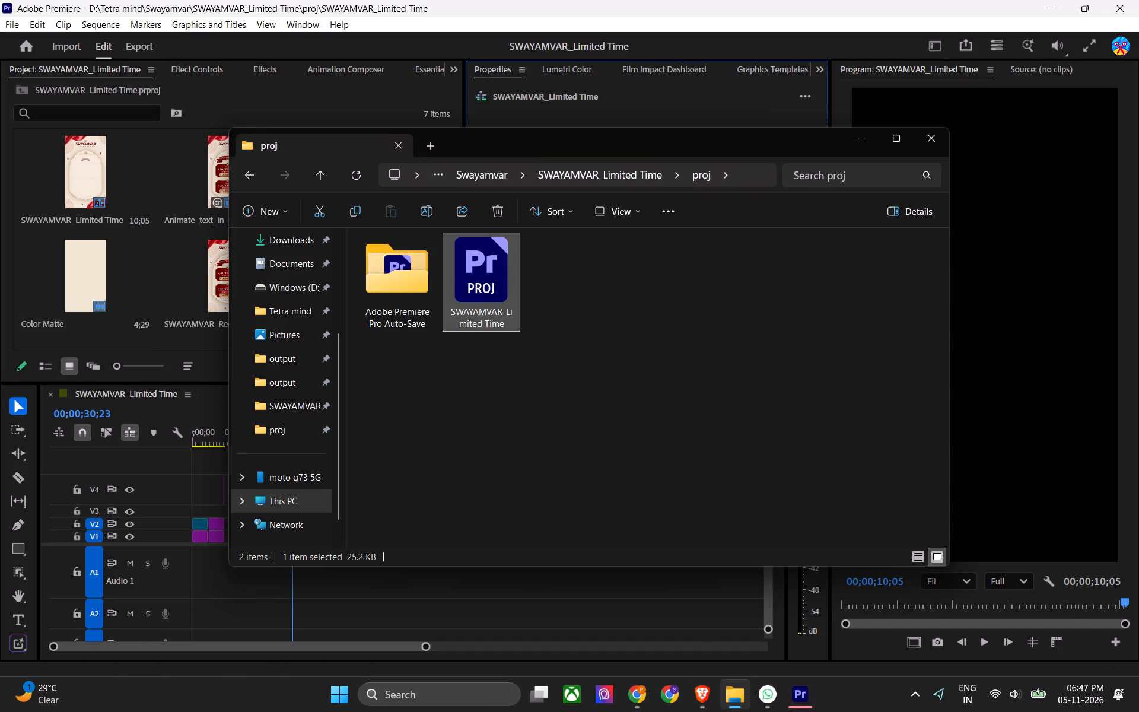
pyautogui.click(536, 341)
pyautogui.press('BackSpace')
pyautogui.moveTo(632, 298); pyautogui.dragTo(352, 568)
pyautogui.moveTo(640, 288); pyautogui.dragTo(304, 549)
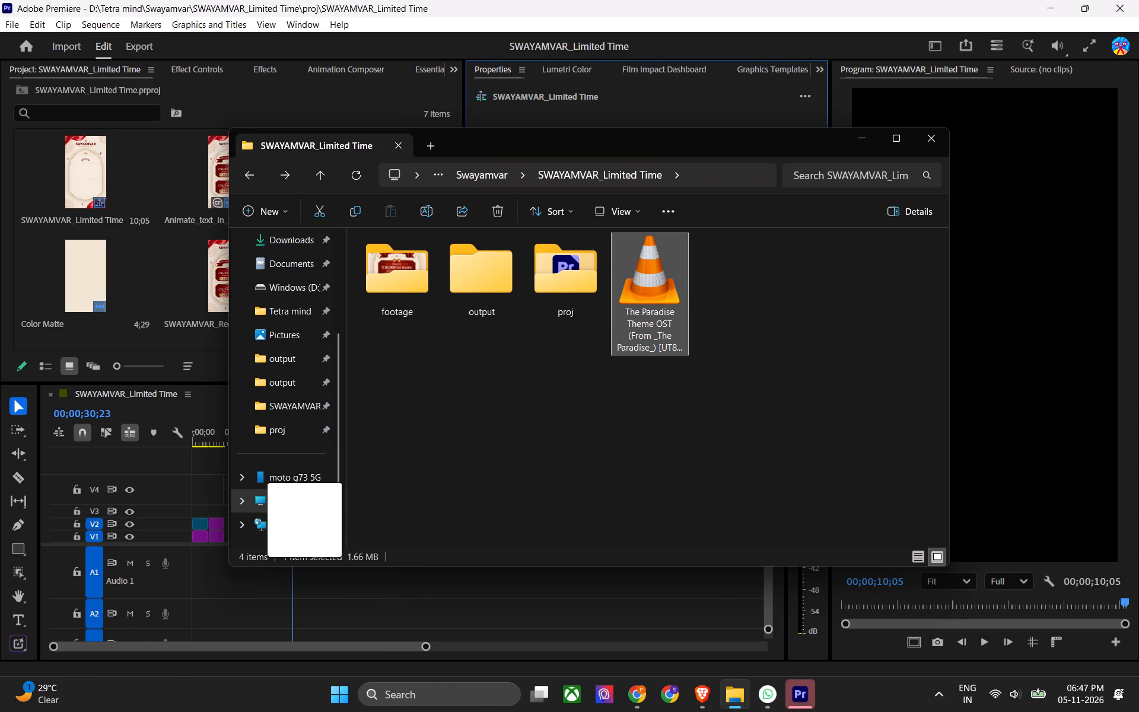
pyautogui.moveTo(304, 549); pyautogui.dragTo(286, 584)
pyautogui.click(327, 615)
# Play the theme audio from its start and from several other points to check its sound level.
pyautogui.press('space')
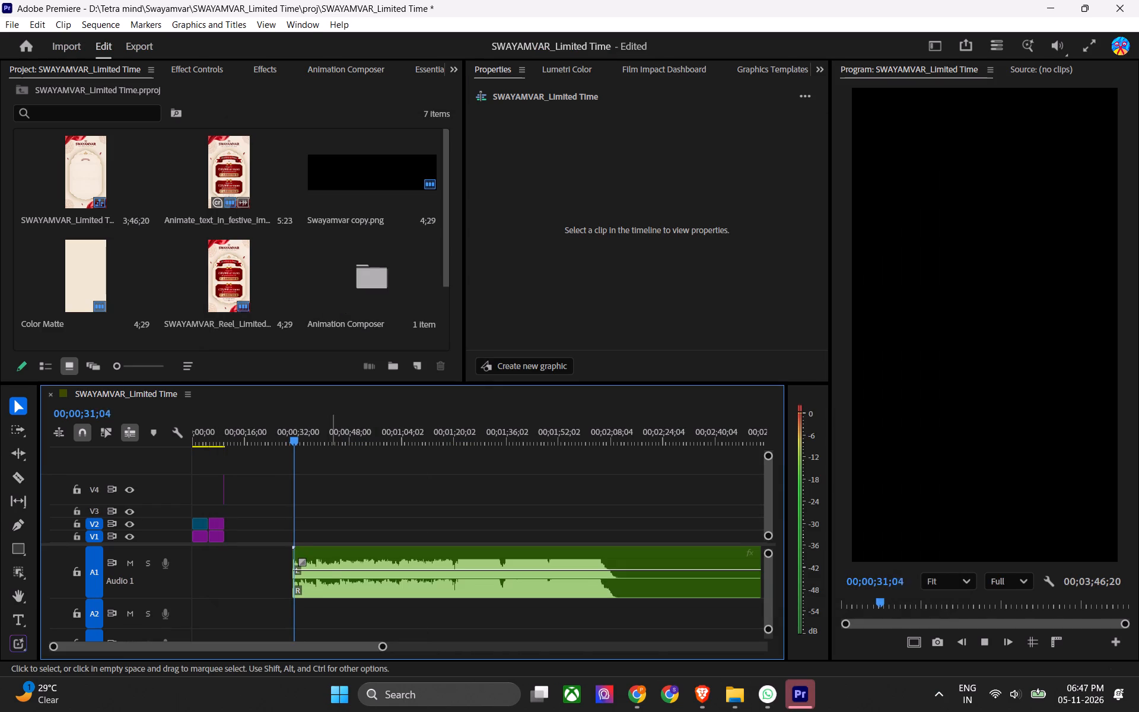
pyautogui.keyDown('ctrl'); pyautogui.scroll(-6, 317, 574); pyautogui.keyUp('ctrl')
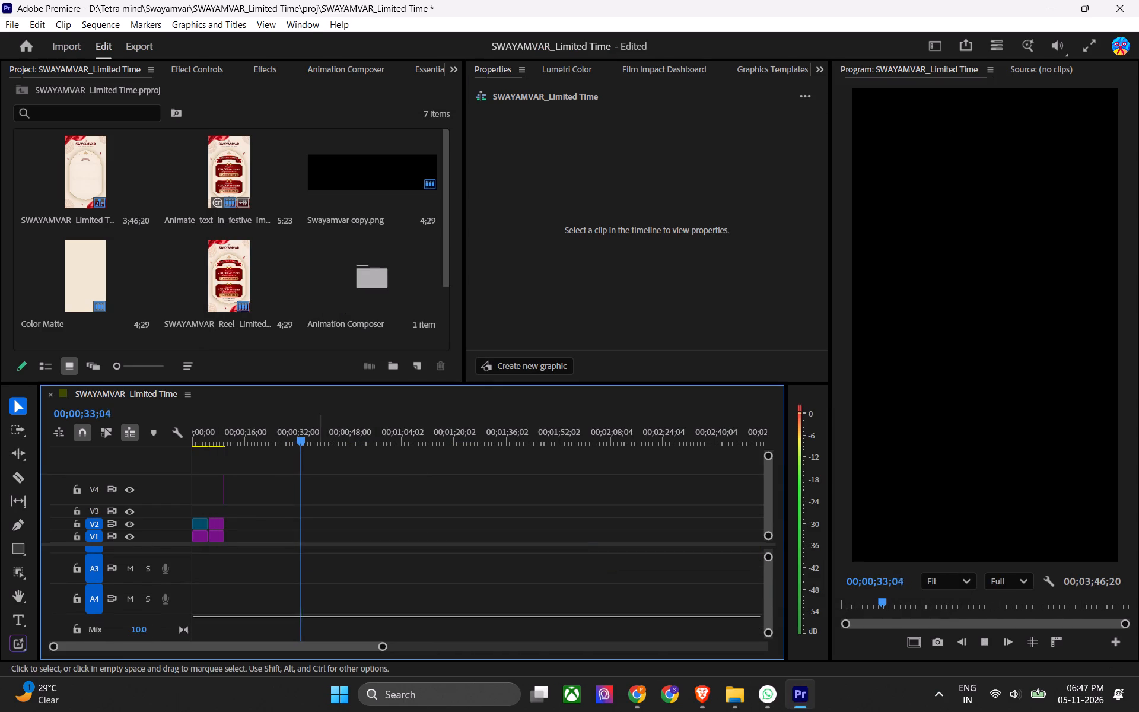
pyautogui.keyDown('ctrl'); pyautogui.scroll(8, 317, 581); pyautogui.keyUp('ctrl')
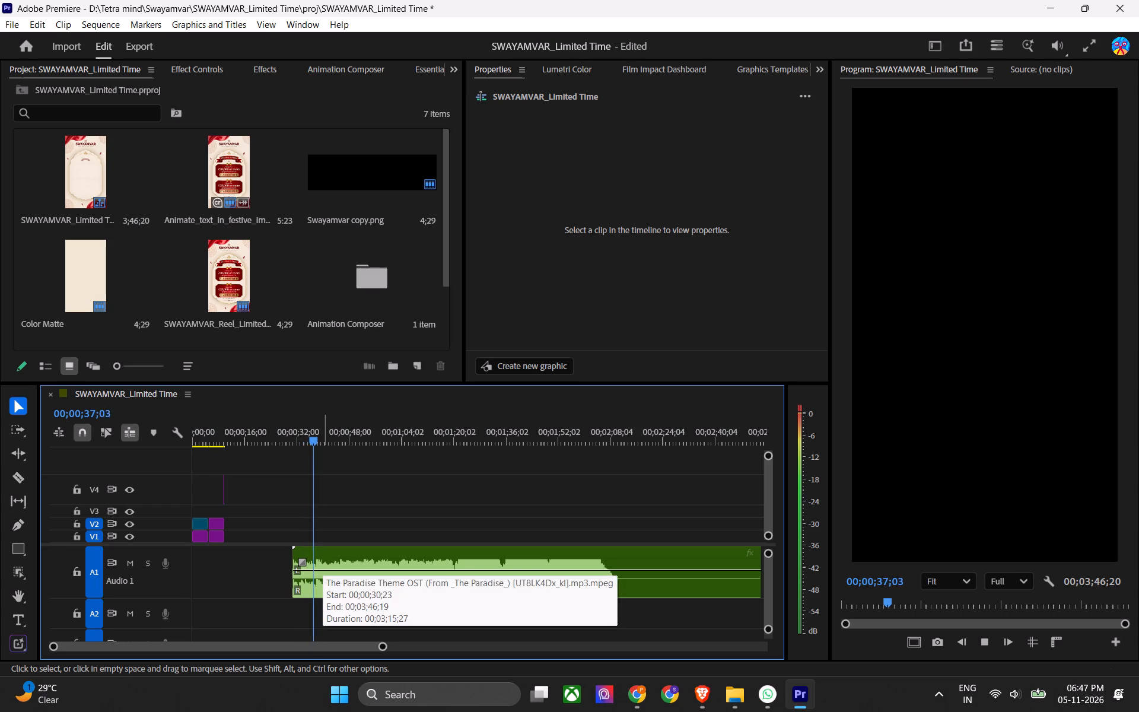
pyautogui.press('space')
pyautogui.click(416, 423)
pyautogui.press('space')
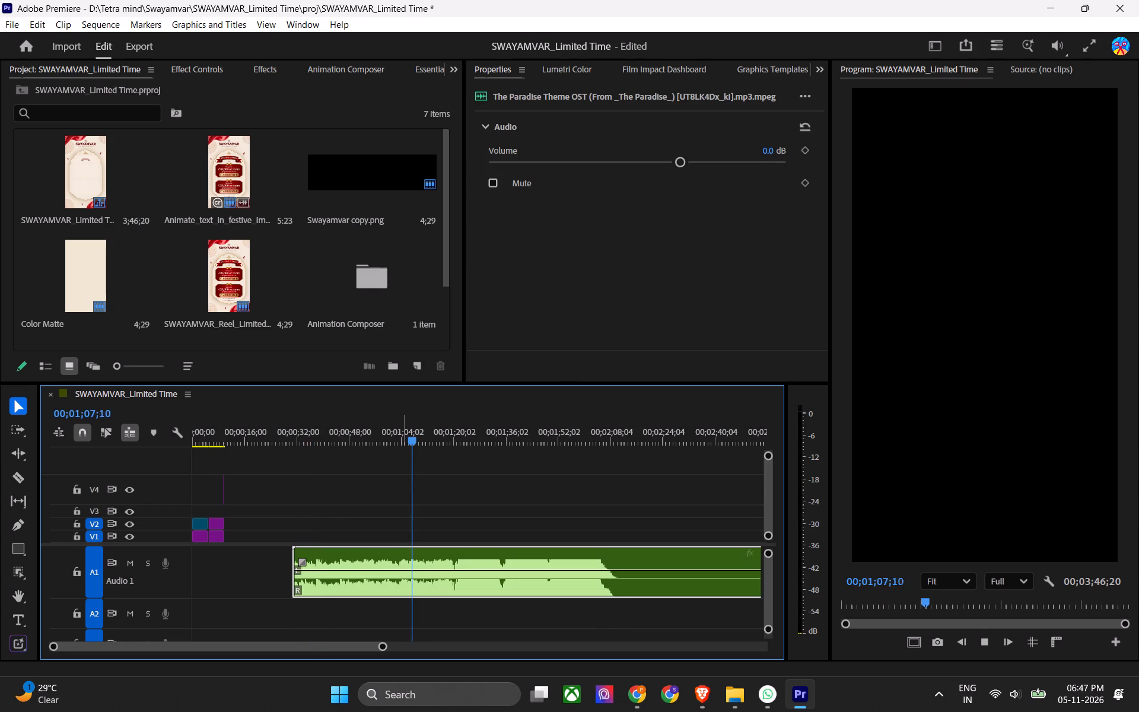
pyautogui.moveTo(351, 435); pyautogui.dragTo(323, 444)
pyautogui.press('space')
pyautogui.keyDown('alt'); pyautogui.scroll(13, 354, 568); pyautogui.keyUp('alt')
pyautogui.press('space')
pyautogui.click(463, 436)
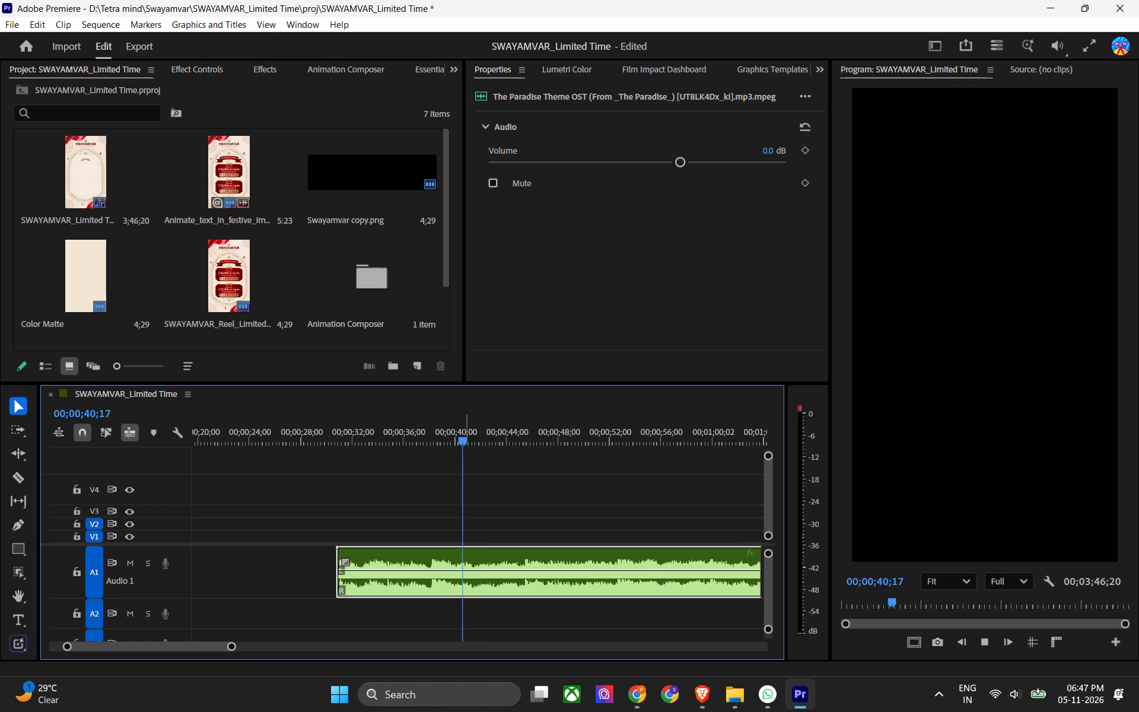
pyautogui.press('space')
pyautogui.keyDown('alt'); pyautogui.scroll(8, 471, 574); pyautogui.keyUp('alt')
pyautogui.press('space')
pyautogui.moveTo(451, 432); pyautogui.dragTo(427, 446)
pyautogui.keyDown('alt'); pyautogui.scroll(-14, 448, 490); pyautogui.keyUp('alt')
pyautogui.scroll(7, 448, 523)
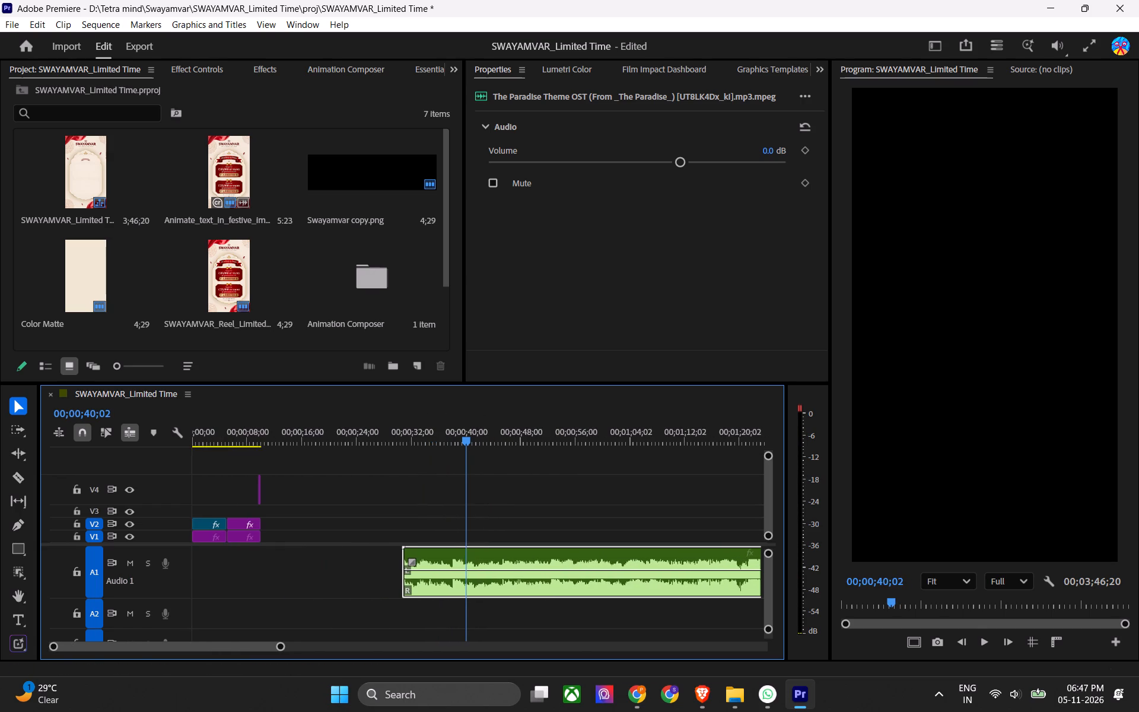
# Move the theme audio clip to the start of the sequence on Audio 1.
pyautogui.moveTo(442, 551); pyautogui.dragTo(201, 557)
# Play the theme audio from about 7 seconds under the logo ending and from several points up to about 37 seconds.
pyautogui.click(241, 426)
pyautogui.press('space')
pyautogui.click(374, 447)
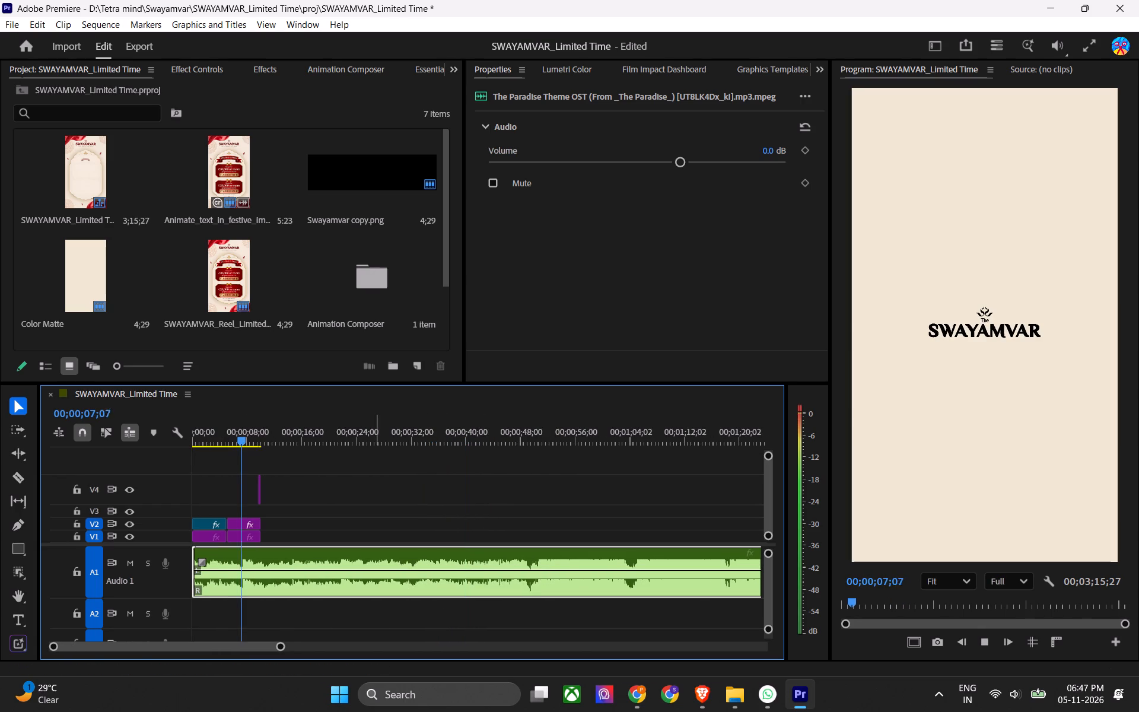
pyautogui.press('space')
pyautogui.click(384, 426)
pyautogui.press('space')
pyautogui.click(416, 436)
pyautogui.press('space')
pyautogui.click(444, 431)
pyautogui.press('space')
pyautogui.click(445, 431)
pyautogui.press('space')
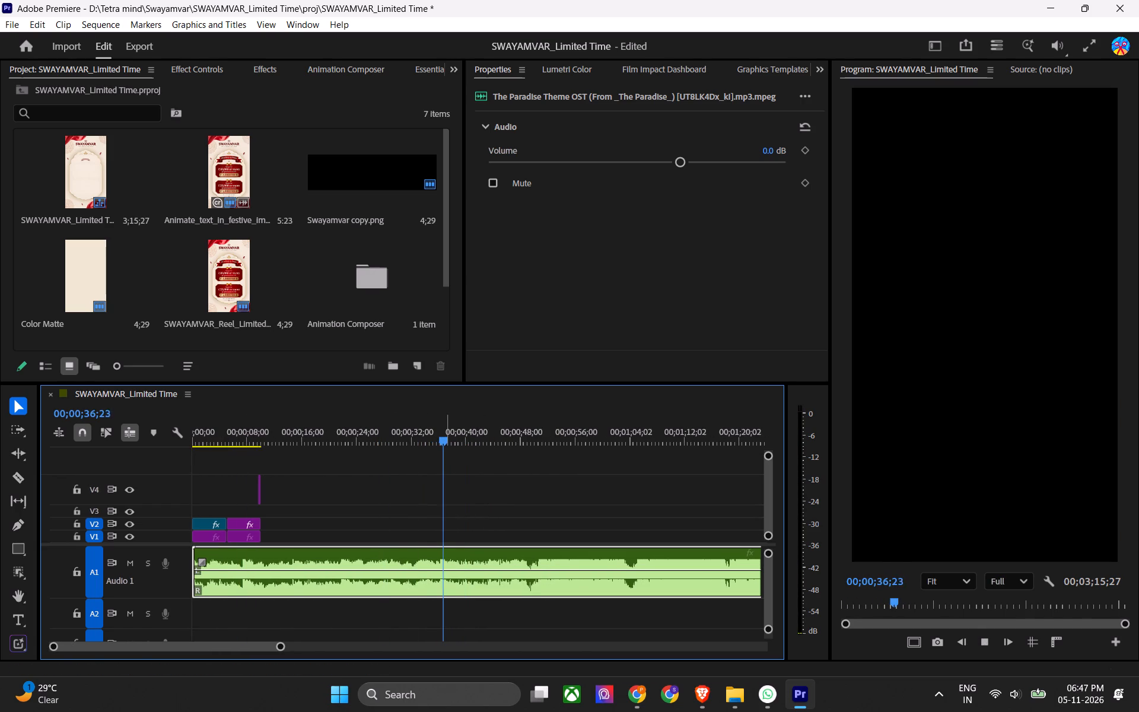
pyautogui.moveTo(447, 431); pyautogui.dragTo(241, 465)
pyautogui.press('space')
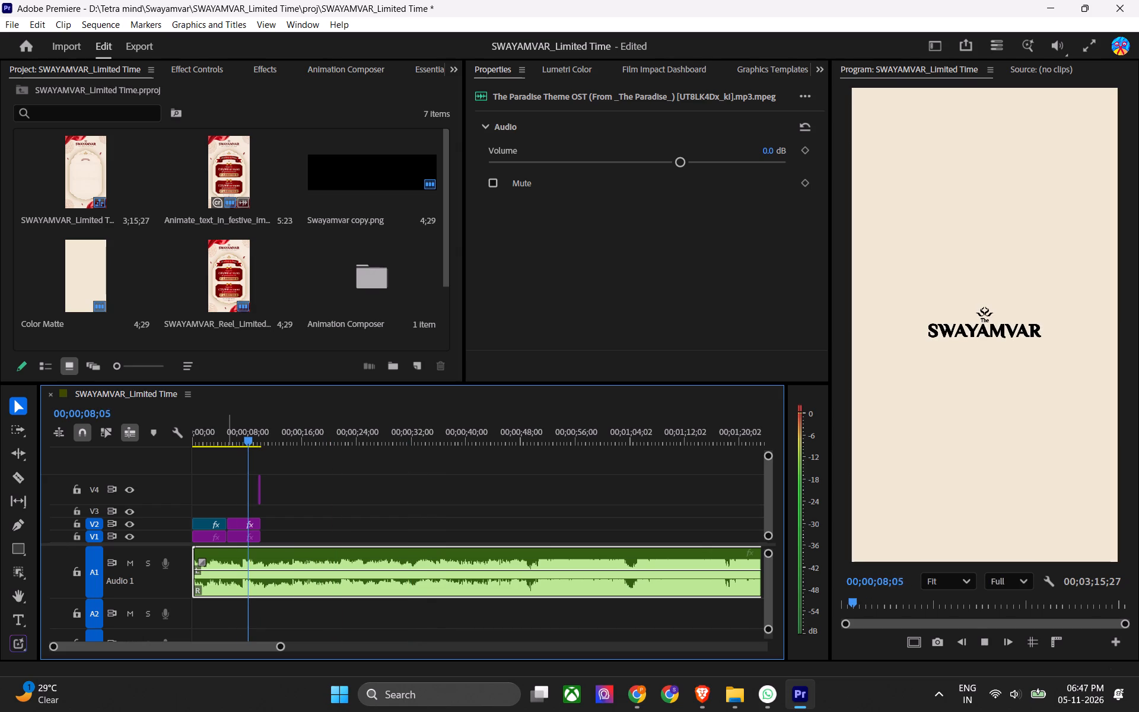
pyautogui.press('space')
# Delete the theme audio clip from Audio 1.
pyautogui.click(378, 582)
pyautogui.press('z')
# Set the Mix track's volume to 0 dB and save the project.
pyautogui.keyDown('ctrl'); pyautogui.scroll(-7, 347, 492); pyautogui.keyUp('ctrl')
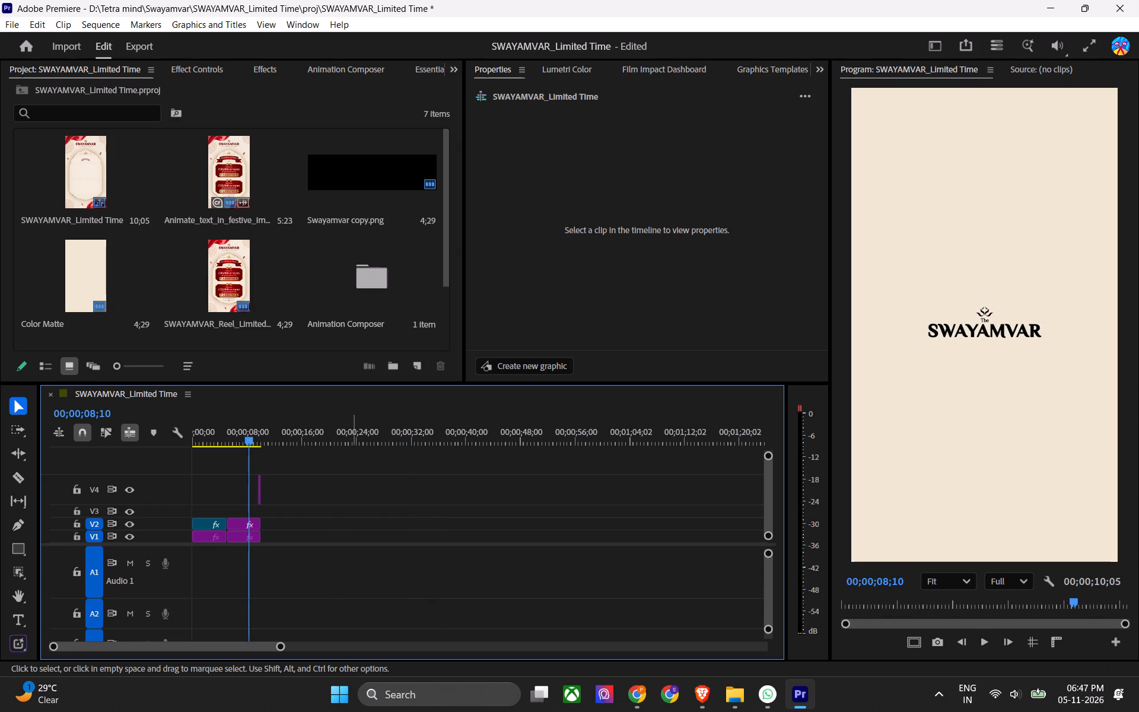
pyautogui.keyDown('ctrl'); pyautogui.scroll(-7, 348, 549); pyautogui.keyUp('ctrl')
pyautogui.keyDown('ctrl'); pyautogui.scroll(8, 347, 555); pyautogui.keyUp('ctrl')
pyautogui.keyDown('ctrl'); pyautogui.scroll(-8, 347, 555); pyautogui.keyUp('ctrl')
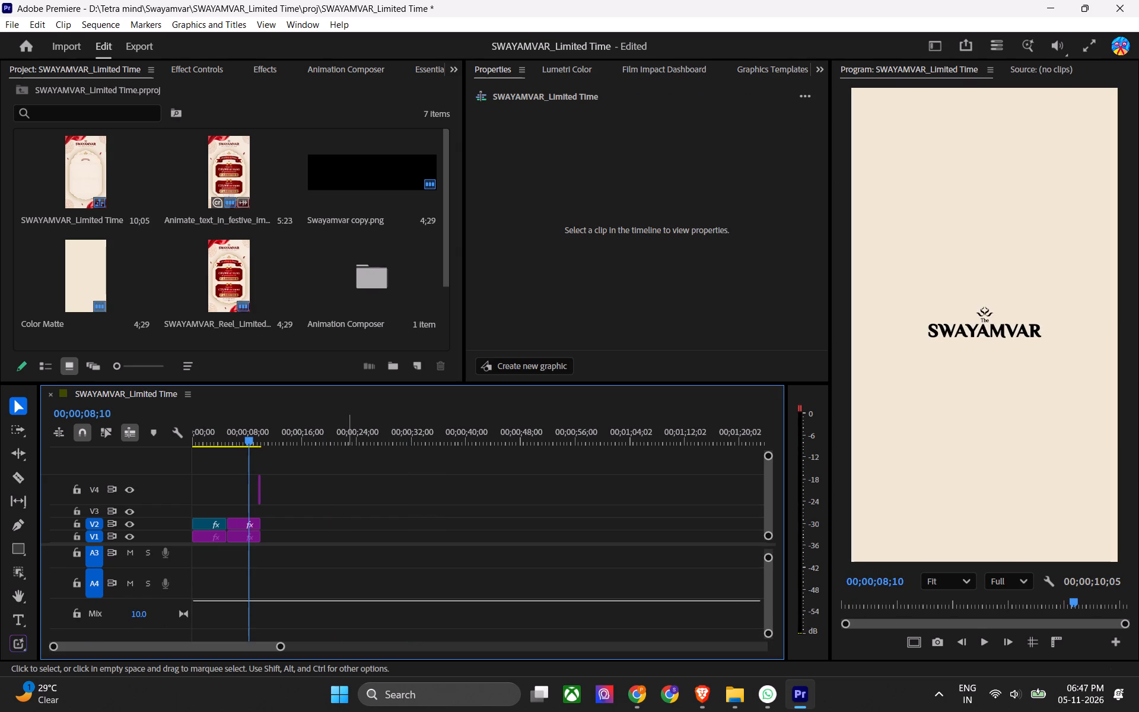
pyautogui.click(133, 609)
pyautogui.press('0')
pyautogui.press('Return')
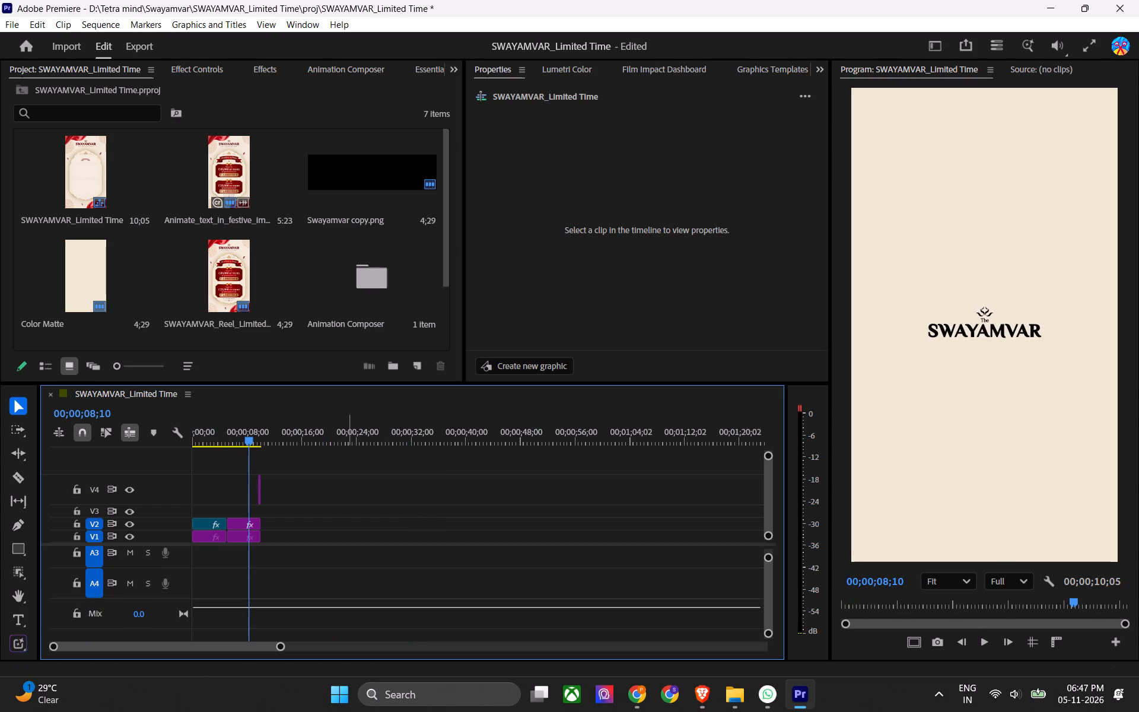
pyautogui.hotkey('ctrl', 's')
pyautogui.hotkey('ctrl', 's')
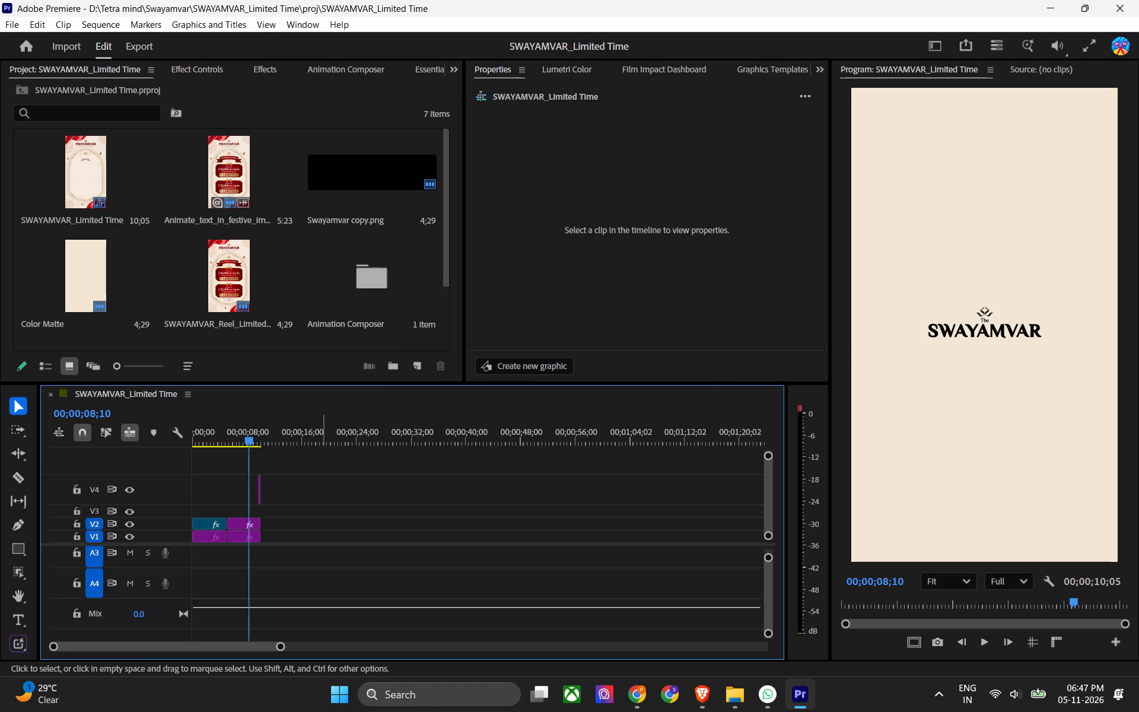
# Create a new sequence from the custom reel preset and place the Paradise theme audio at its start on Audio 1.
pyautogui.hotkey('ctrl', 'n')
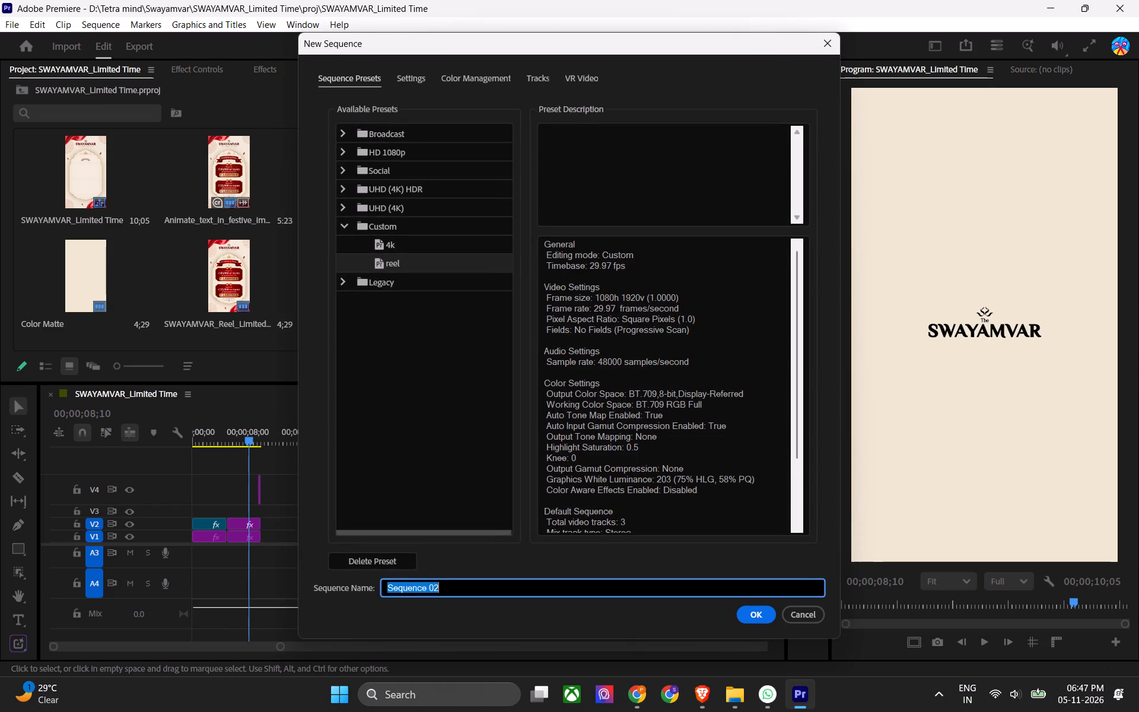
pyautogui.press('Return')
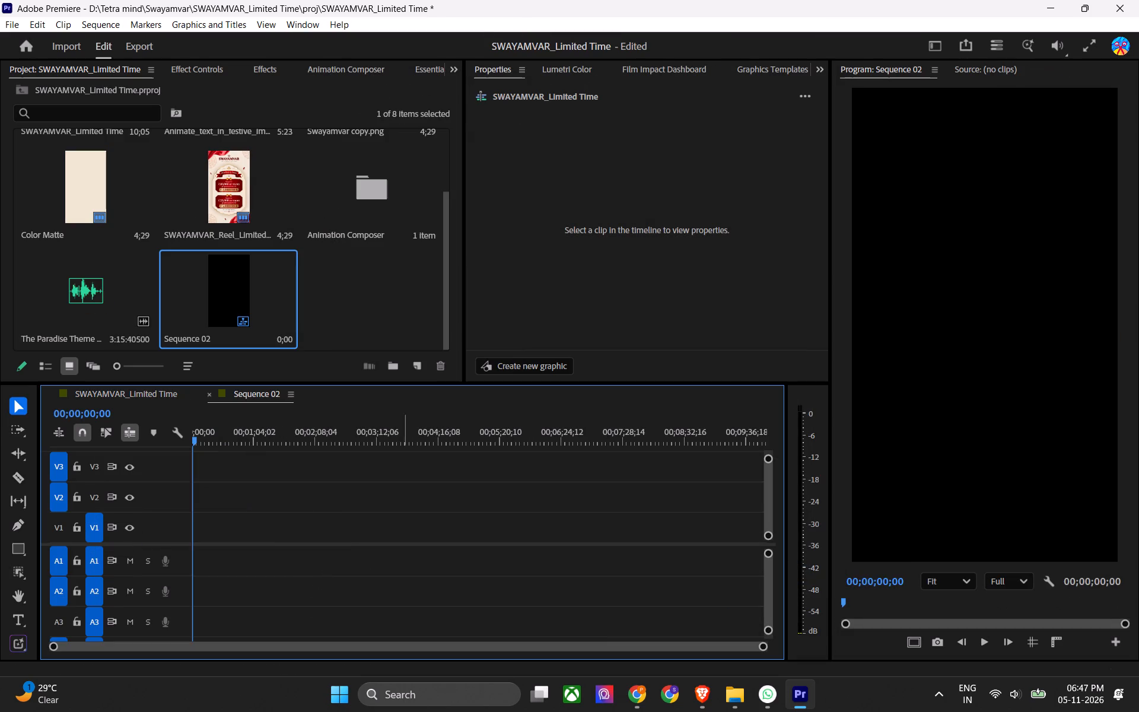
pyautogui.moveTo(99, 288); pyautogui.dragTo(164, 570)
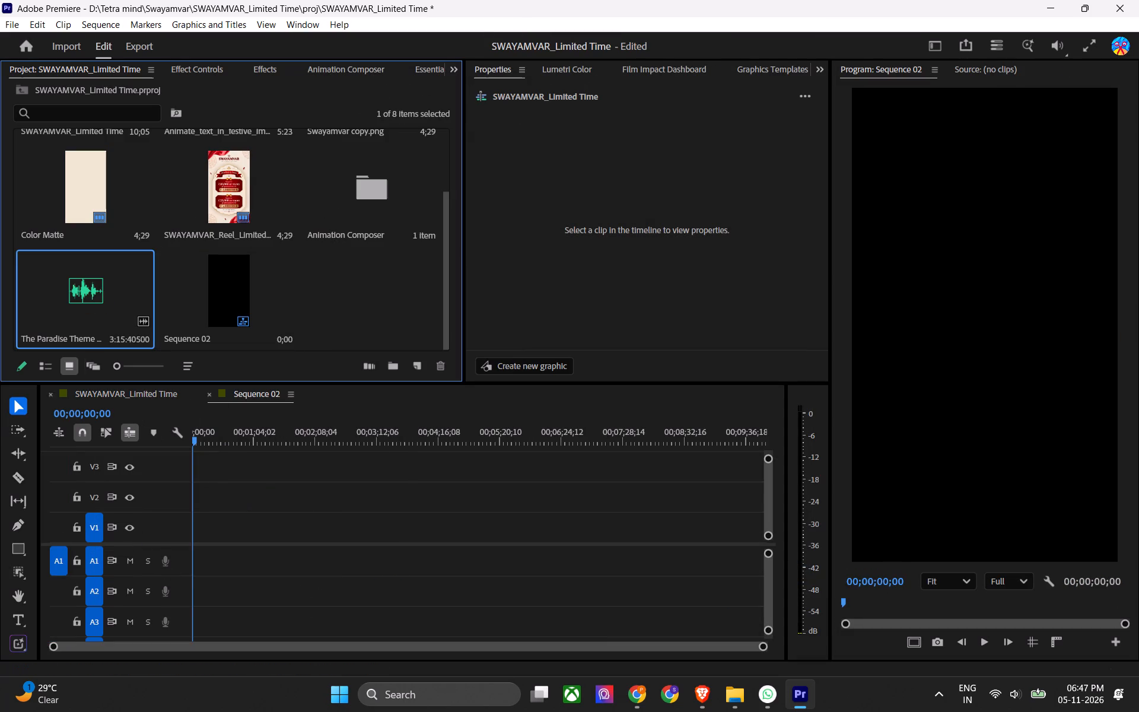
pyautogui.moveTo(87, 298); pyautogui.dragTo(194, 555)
# Play the theme audio in the new sequence from its start and from several points up to about 1:26.
pyautogui.press('space')
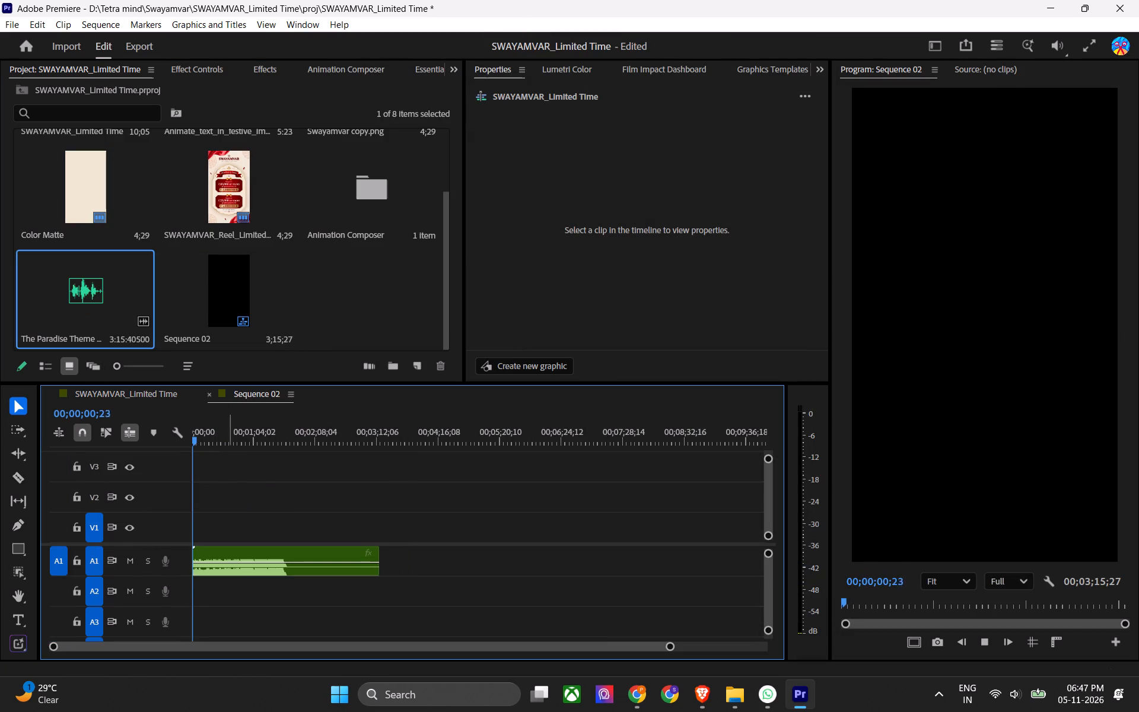
pyautogui.click(242, 428)
pyautogui.press('space')
pyautogui.click(254, 431)
pyautogui.press('space')
pyautogui.click(278, 431)
pyautogui.press('space')
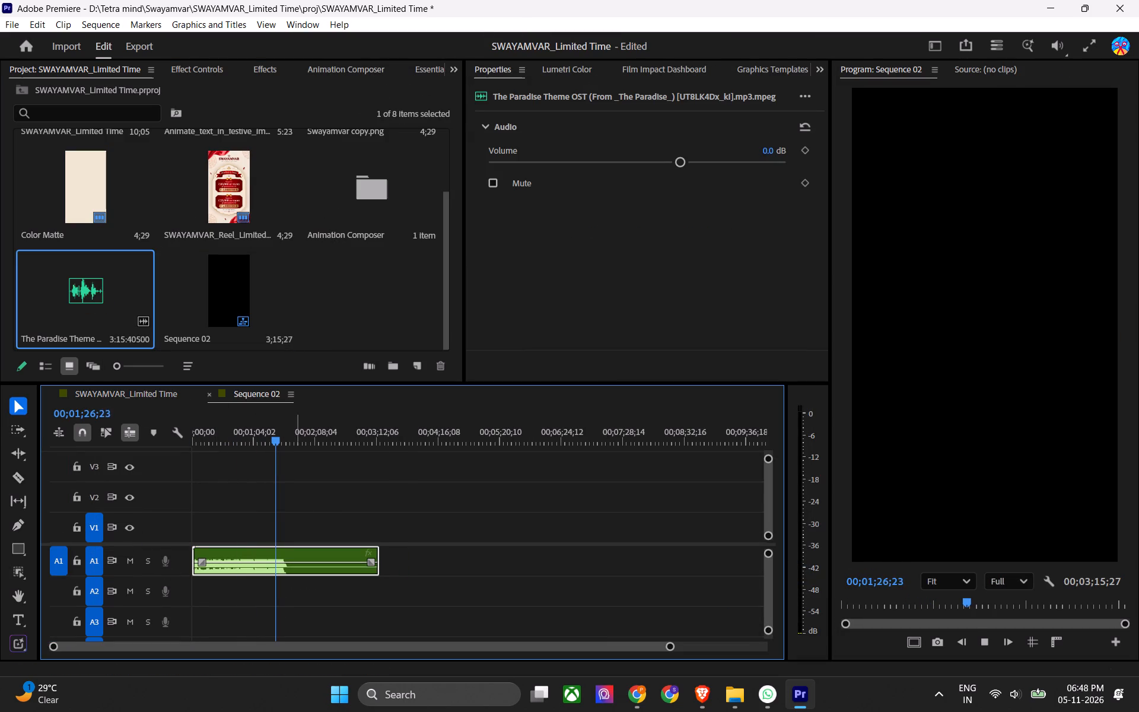
pyautogui.moveTo(283, 436); pyautogui.dragTo(251, 445)
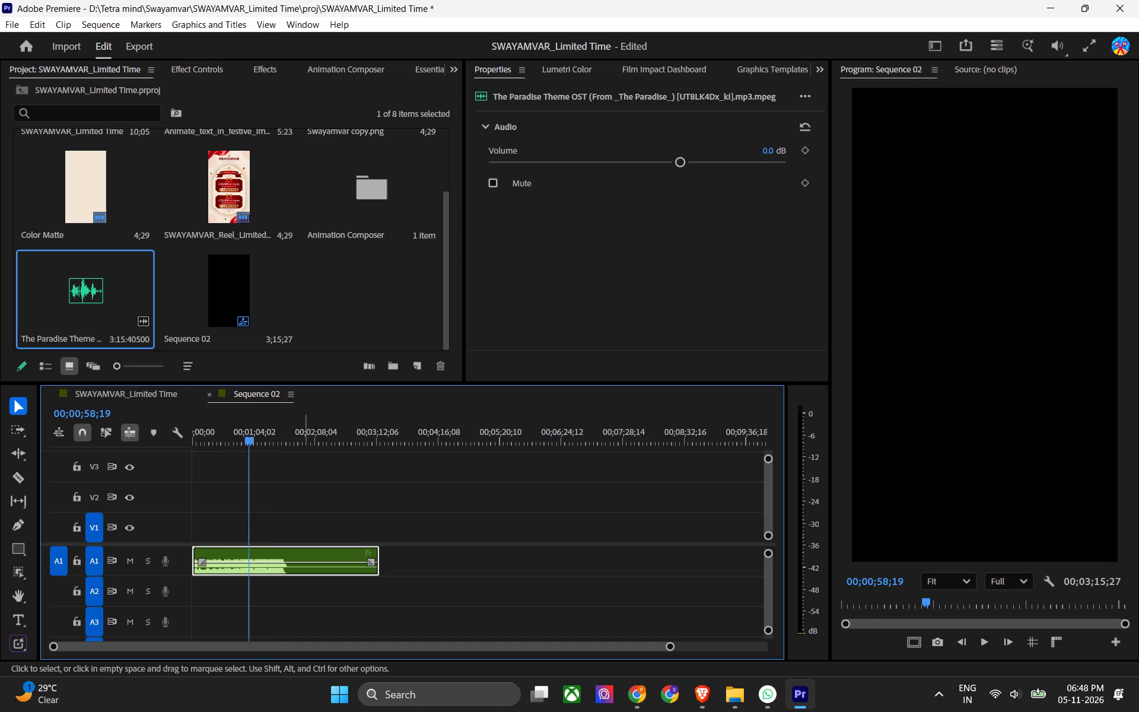
pyautogui.keyDown('alt'); pyautogui.scroll(-4, 309, 497); pyautogui.keyUp('alt')
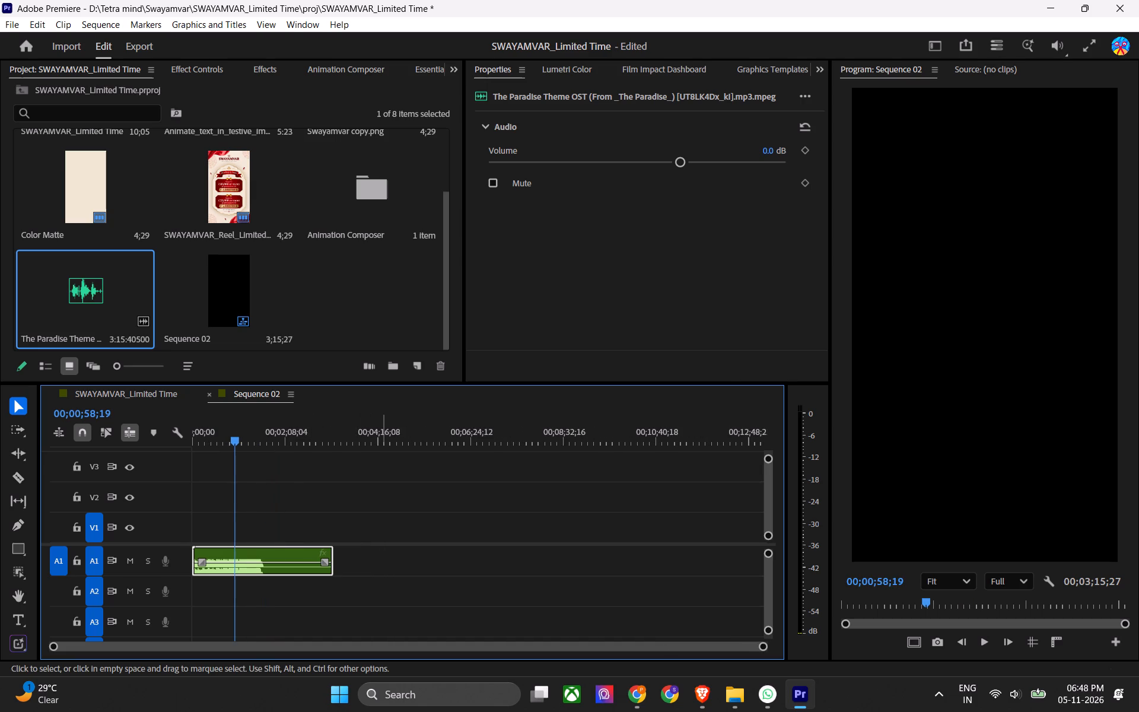
# Save the project and open the recent project CurlCode_finger coiling.
pyautogui.hotkey('ctrl', 's')
pyautogui.click(11, 28)
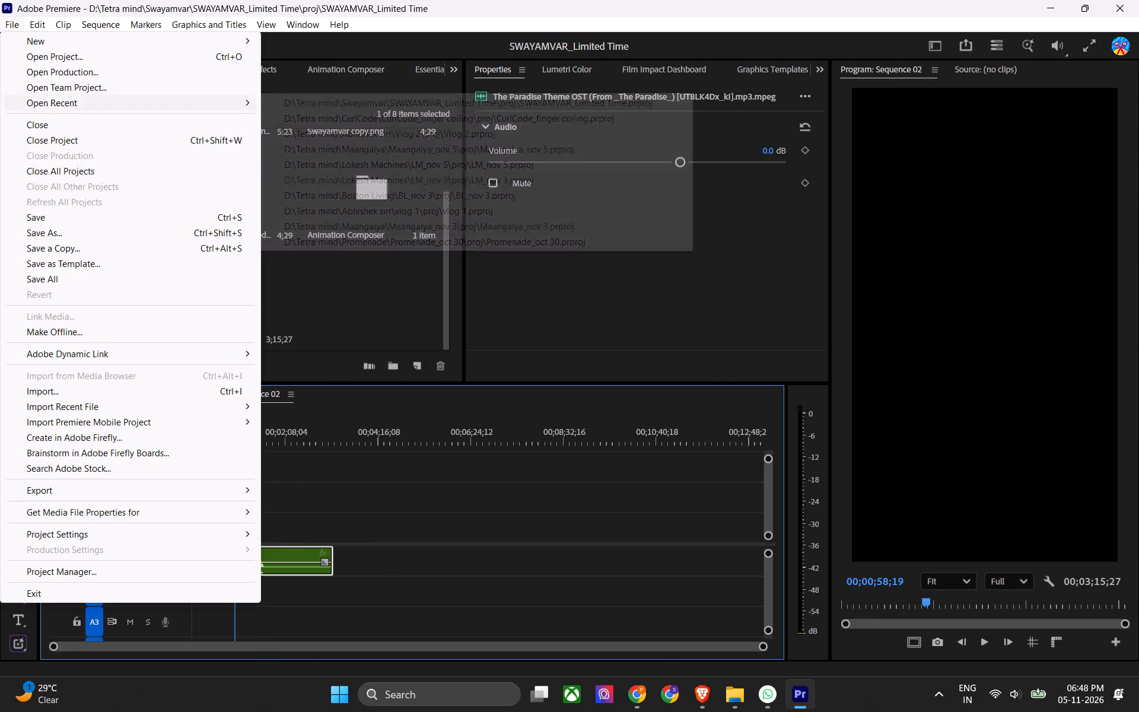
pyautogui.click(418, 117)
# Play the CurlCode_finger coiling sequence from about 28 seconds to check its sound.
pyautogui.press('space')
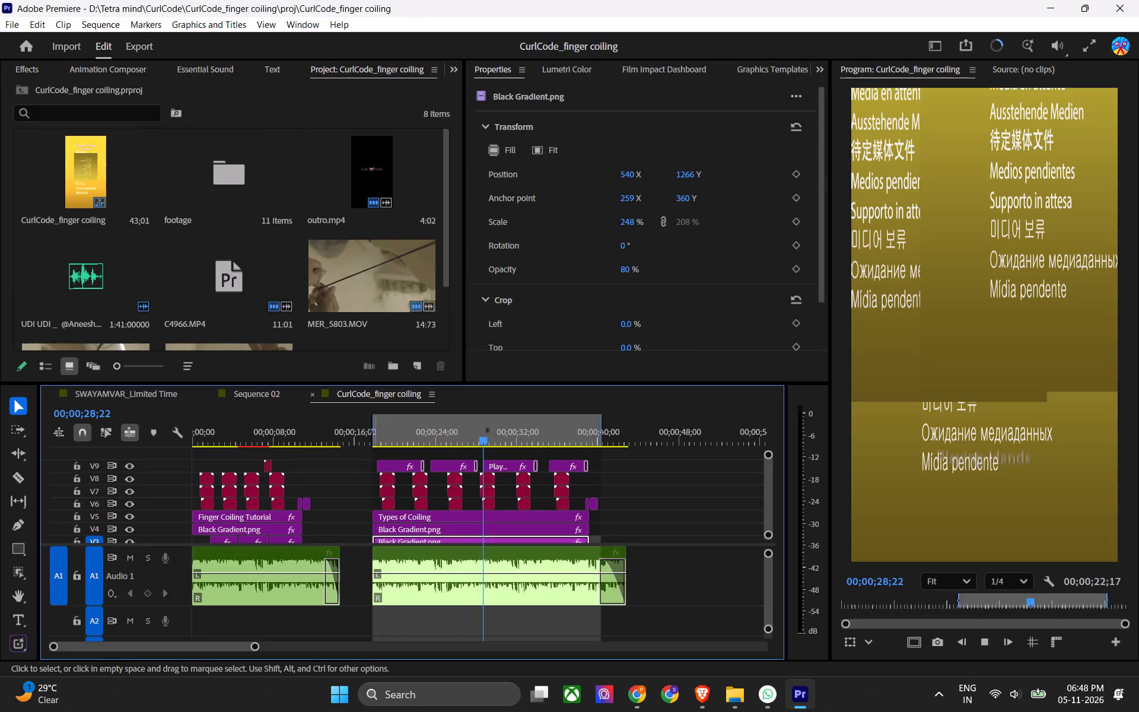
pyautogui.keyDown('alt'); pyautogui.scroll(-6, 488, 538); pyautogui.keyUp('alt')
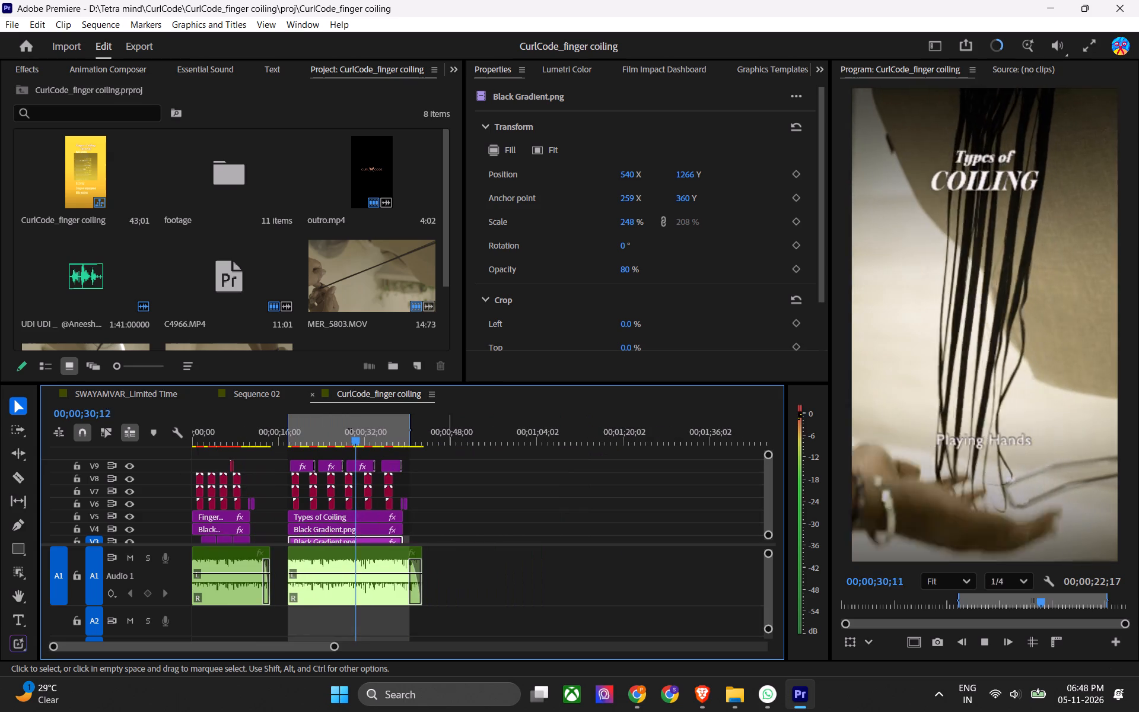
pyautogui.press('space')
# Place the Paradise theme audio on Audio 1 of the CurlCode_finger coiling sequence, after the existing clips at about 54 seconds.
pyautogui.scroll(5, 332, 66)
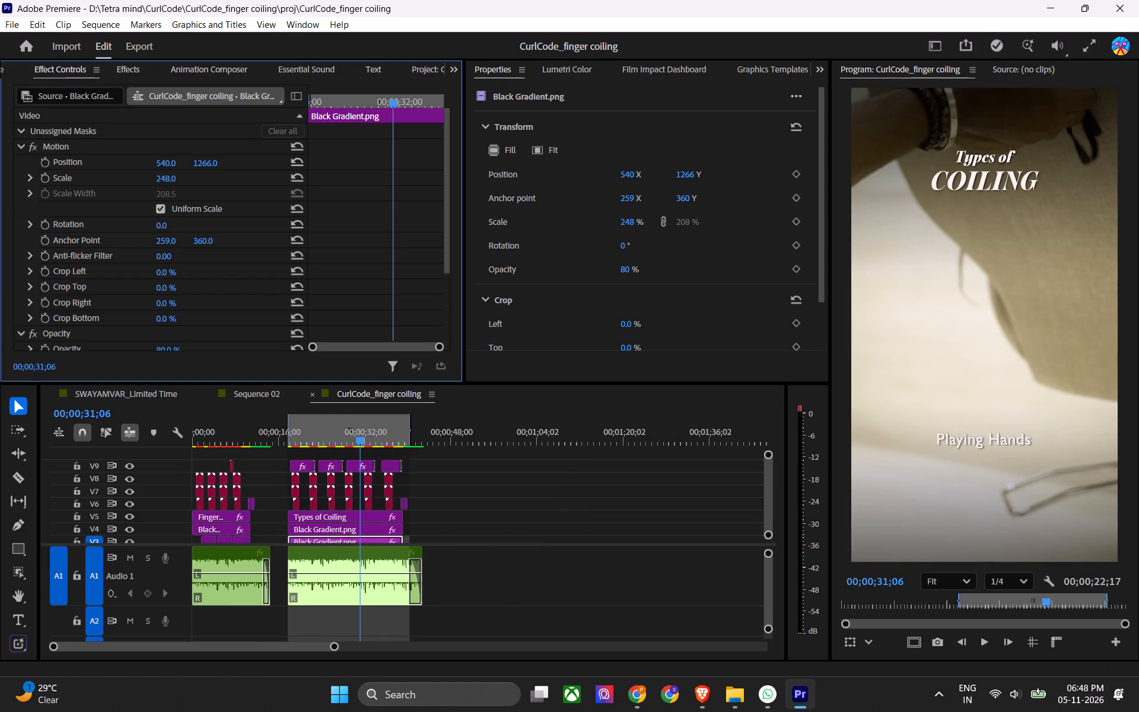
pyautogui.scroll(3, 319, 75)
pyautogui.scroll(-3, 345, 287)
pyautogui.moveTo(104, 311); pyautogui.dragTo(441, 510)
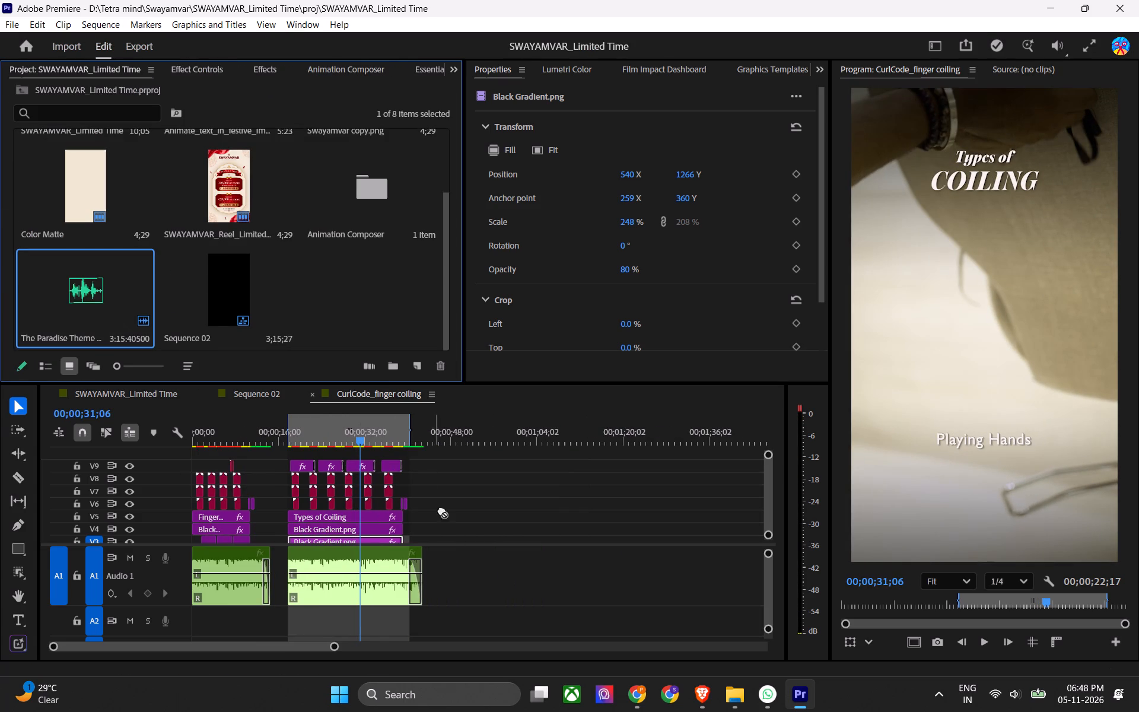
pyautogui.moveTo(441, 510); pyautogui.dragTo(485, 580)
# Play the theme audio in the CurlCode sequence from just before its start and from several points up to about 1:48.
pyautogui.click(485, 411)
pyautogui.click(482, 430)
pyautogui.press('space')
pyautogui.press('space')
pyautogui.press('Down')
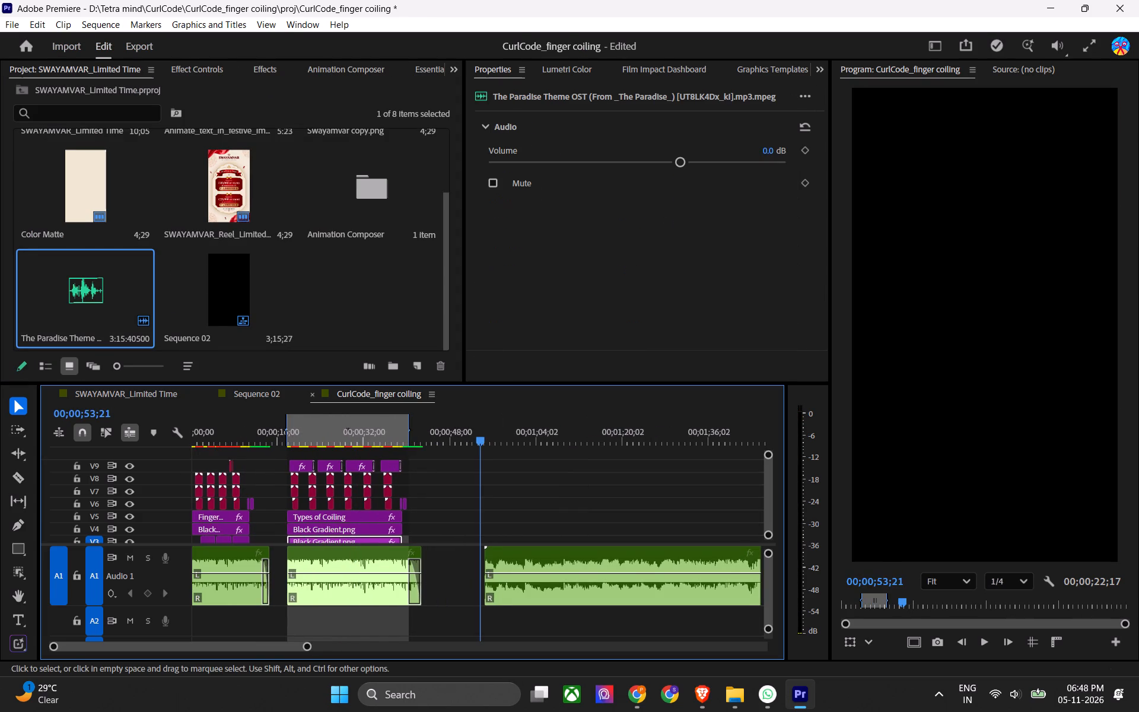
pyautogui.press('space')
pyautogui.click(528, 437)
pyautogui.press('space')
pyautogui.click(531, 437)
pyautogui.press('space')
pyautogui.click(533, 437)
pyautogui.press('space')
pyautogui.click(533, 437)
pyautogui.press('space')
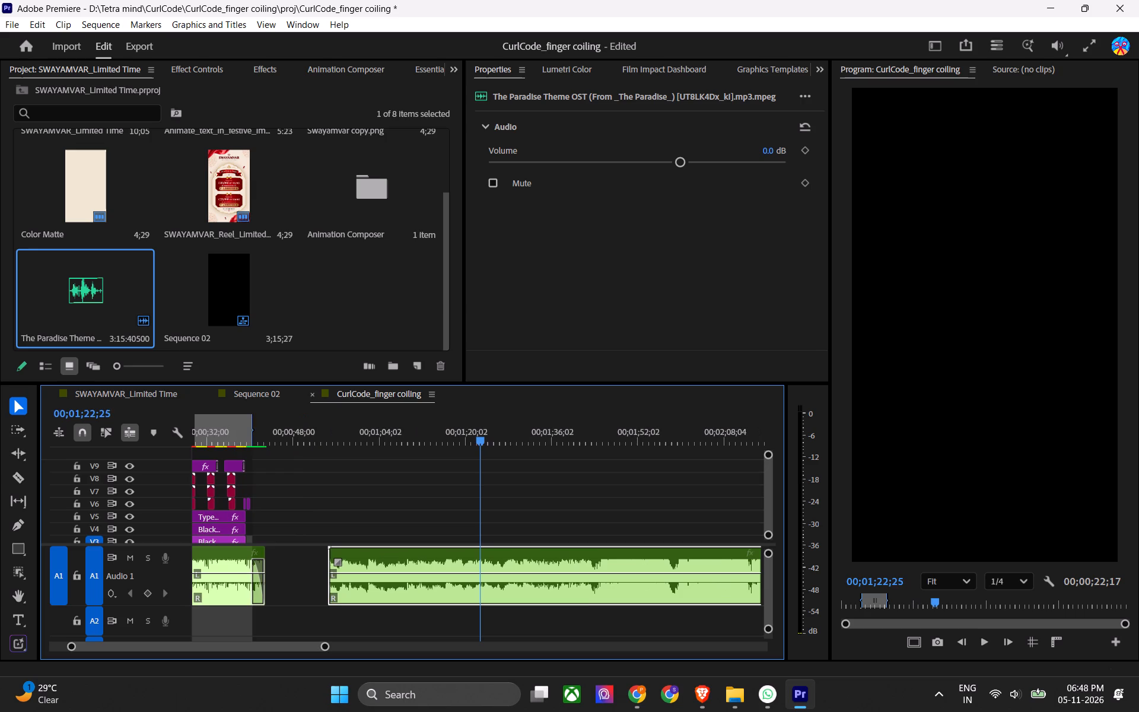
pyautogui.click(533, 437)
pyautogui.press('space')
pyautogui.click(533, 437)
pyautogui.press('space')
pyautogui.click(543, 441)
pyautogui.press('space')
pyautogui.click(552, 438)
pyautogui.press('space')
pyautogui.click(552, 438)
pyautogui.press('space')
pyautogui.click(552, 438)
pyautogui.press('space')
pyautogui.click(552, 438)
pyautogui.press('space')
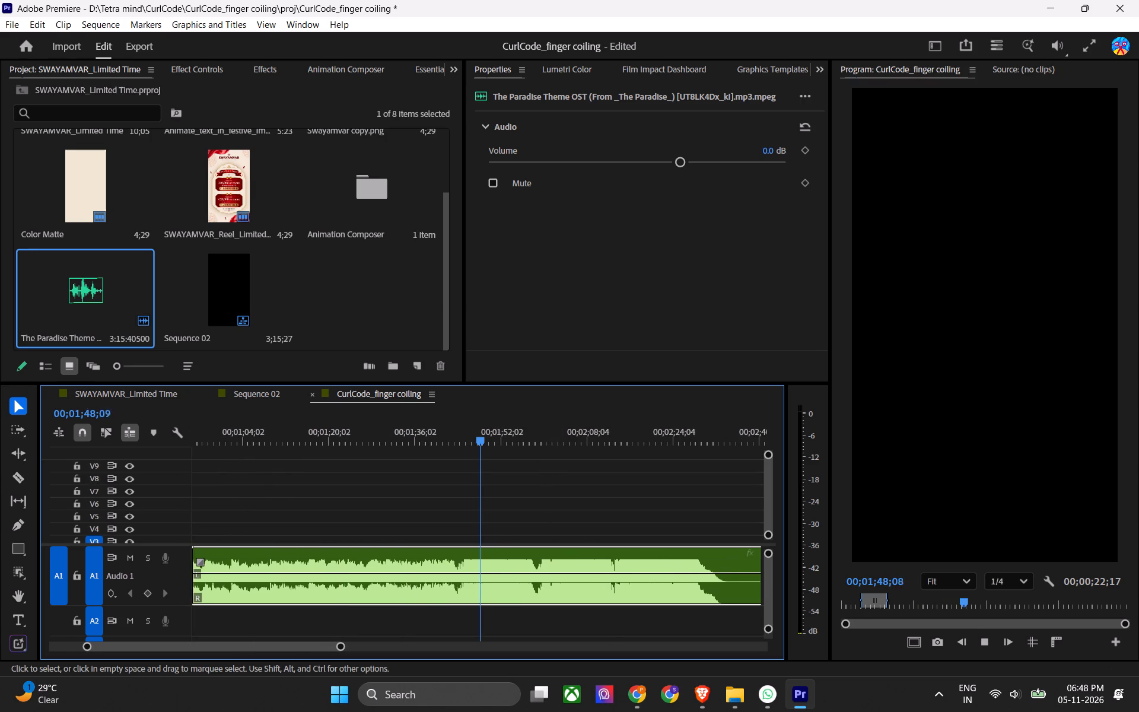
# Save and close the CurlCode_finger coiling project.
pyautogui.click(558, 548)
pyautogui.press('z')
pyautogui.hotkey('ctrl', 's')
pyautogui.press('1')
pyautogui.hotkey('ctrl', 'shift', 'w')
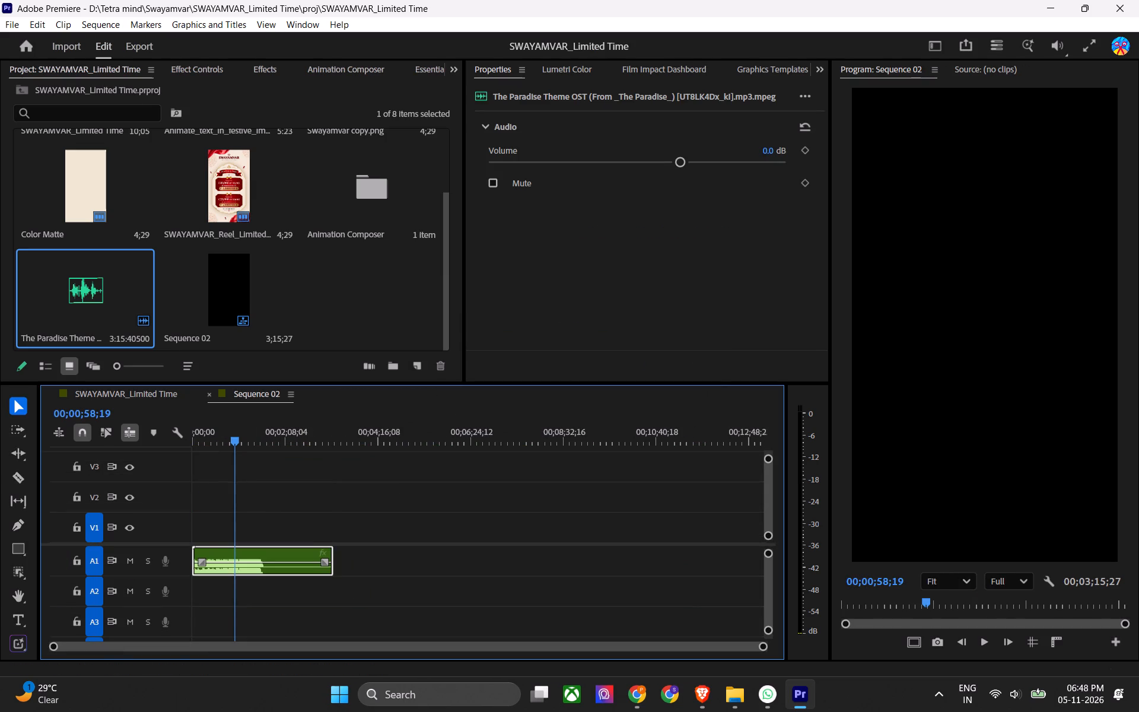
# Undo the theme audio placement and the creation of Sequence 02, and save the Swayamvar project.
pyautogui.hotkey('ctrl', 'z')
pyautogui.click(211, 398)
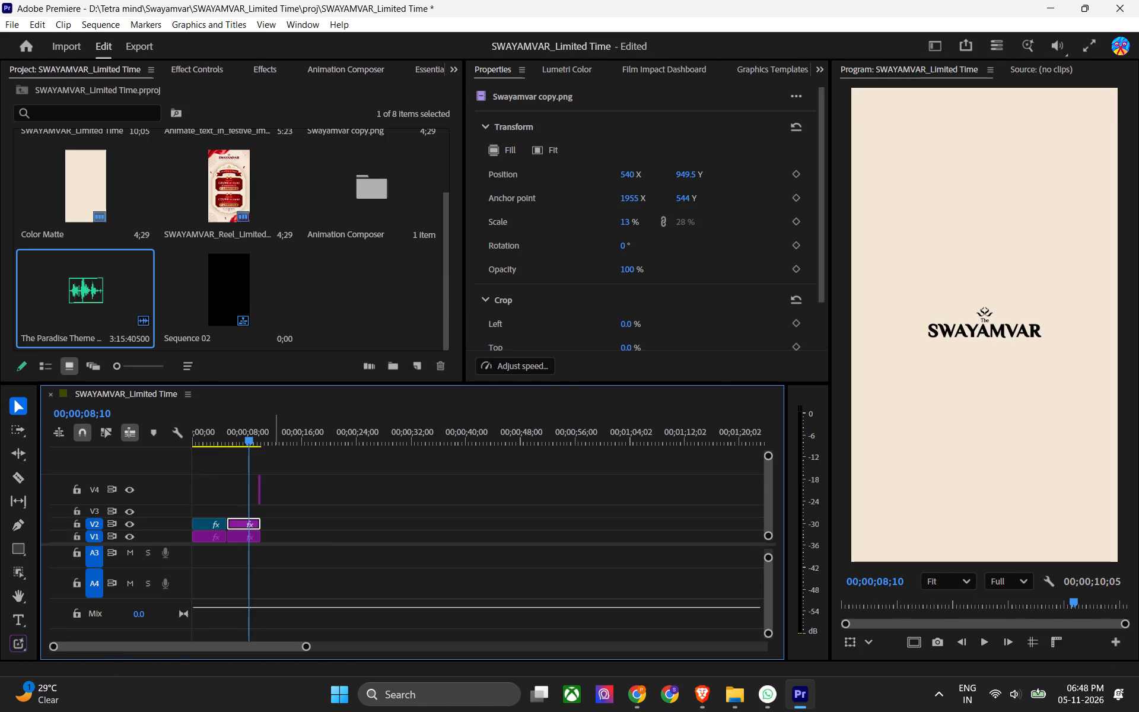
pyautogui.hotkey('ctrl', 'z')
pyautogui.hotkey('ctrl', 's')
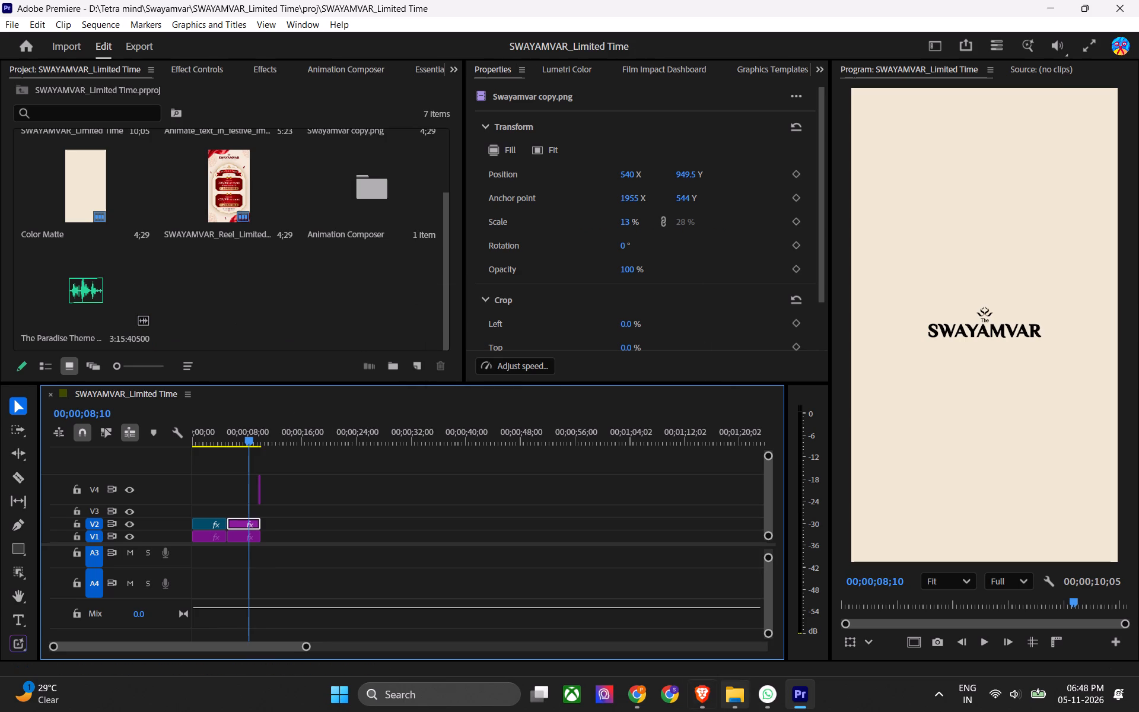
# Switch to the Brave browser and open YouTube in a new tab.
pyautogui.click(700, 696)
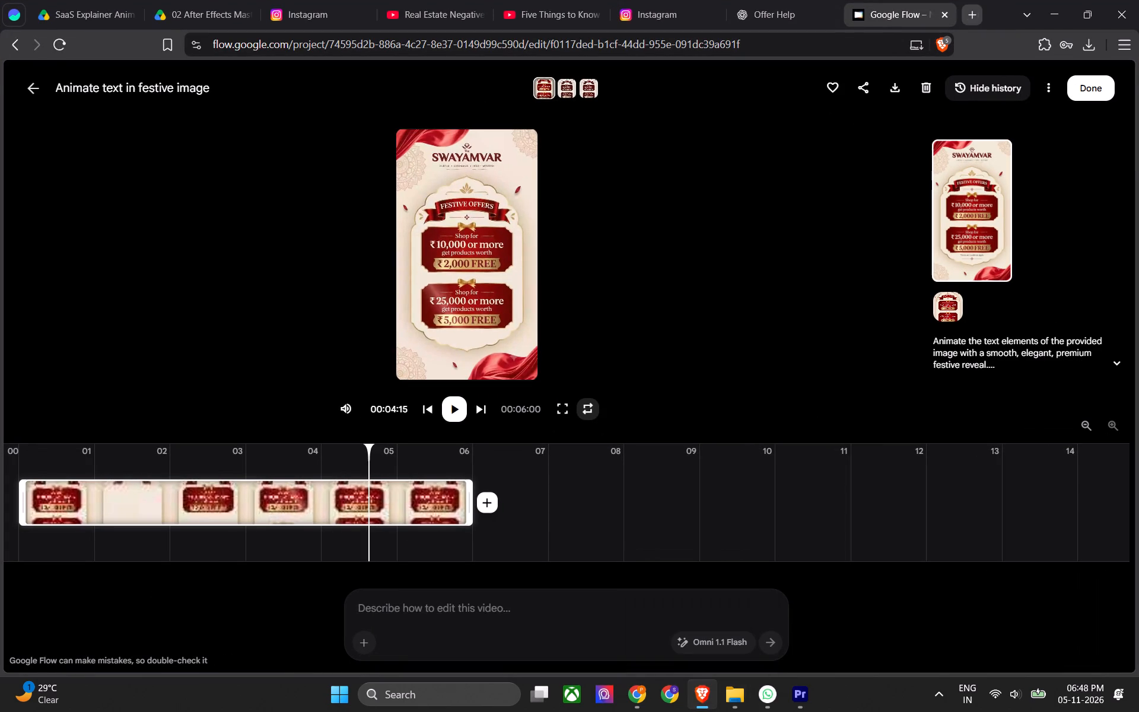
pyautogui.click(976, 9)
pyautogui.click(503, 125)
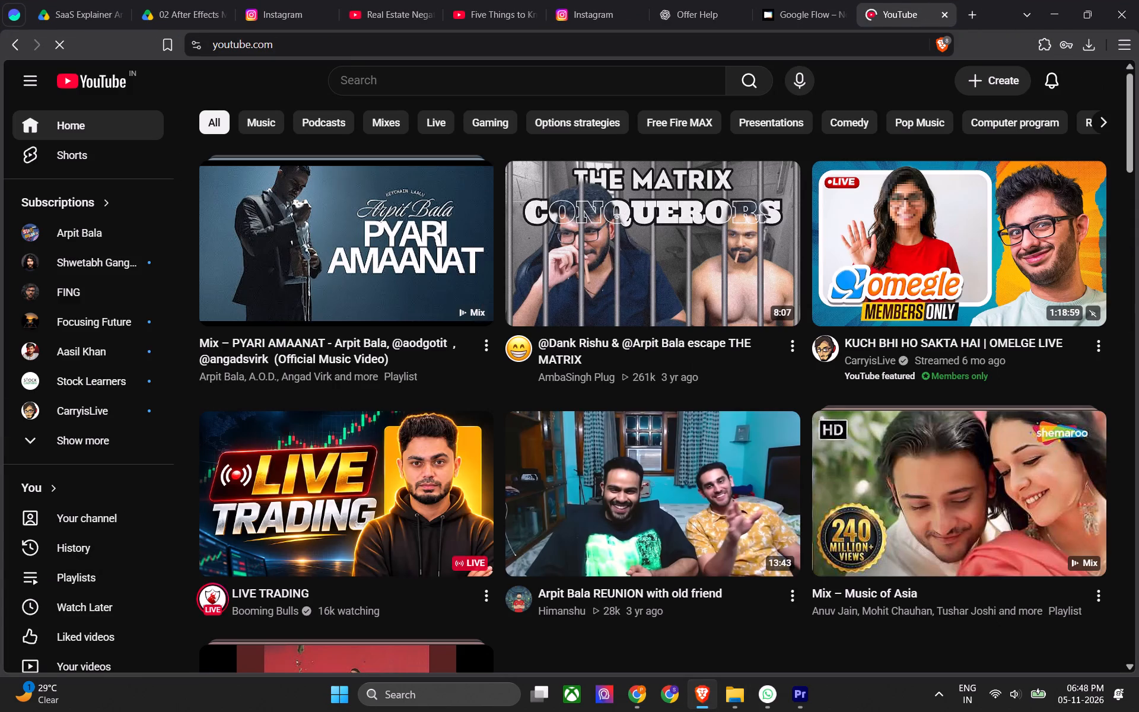
# Search YouTube for "paradise theme song".
pyautogui.click(498, 82)
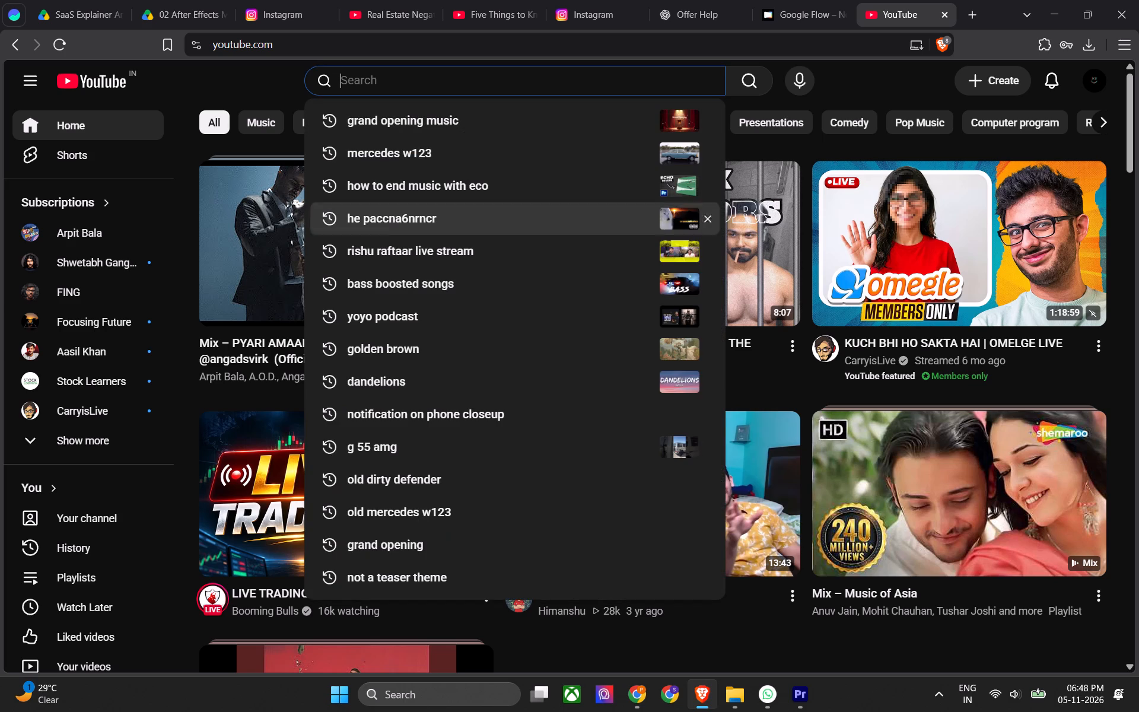
pyautogui.click(726, 696)
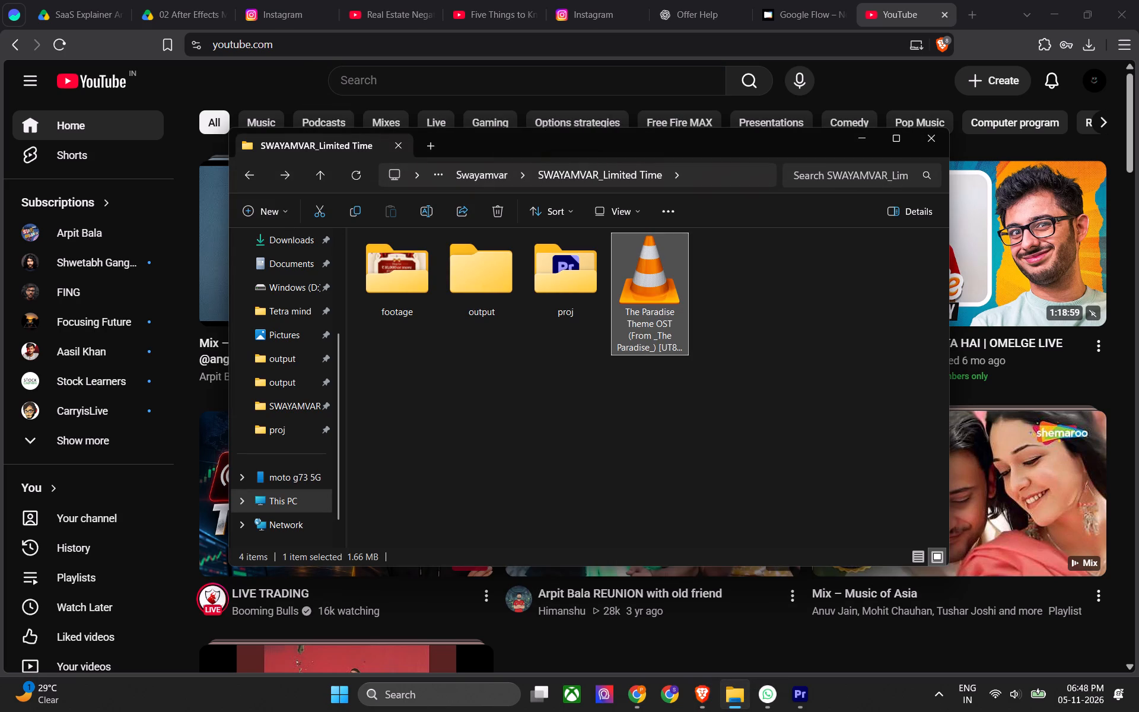
pyautogui.click(727, 696)
pyautogui.click(494, 91)
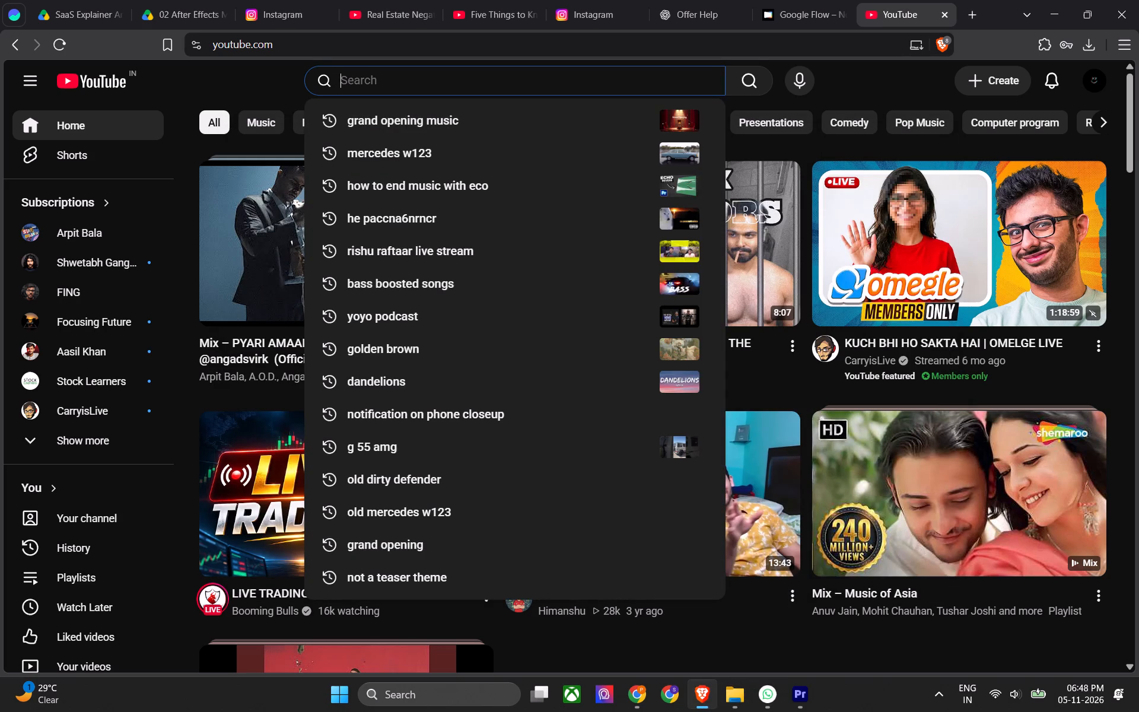
pyautogui.write('paradise th')
pyautogui.press('Down')
pyautogui.press('BackSpace')
pyautogui.press('BackSpace')
pyautogui.press('BackSpace')
pyautogui.press('BackSpace')
pyautogui.press('BackSpace')
pyautogui.press('BackSpace')
pyautogui.press('BackSpace')
pyautogui.press('BackSpace')
pyautogui.press('BackSpace')
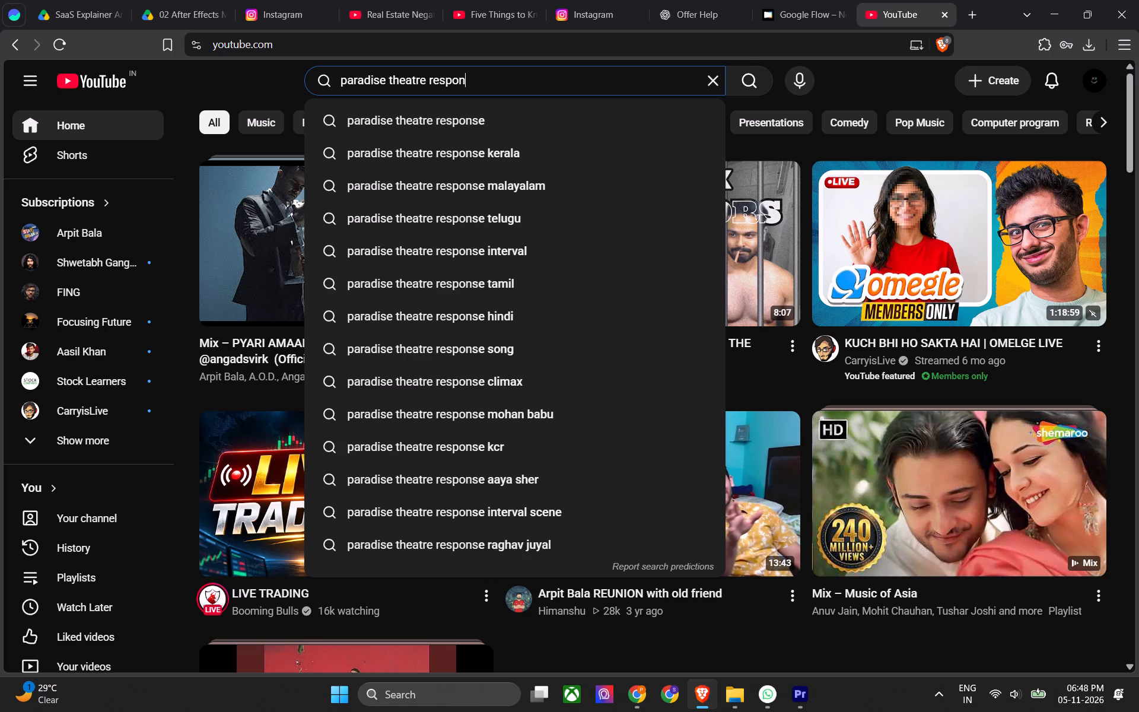
pyautogui.press('BackSpace')
pyautogui.press('BackSpace')
pyautogui.press('BackSpace')
pyautogui.press('BackSpace')
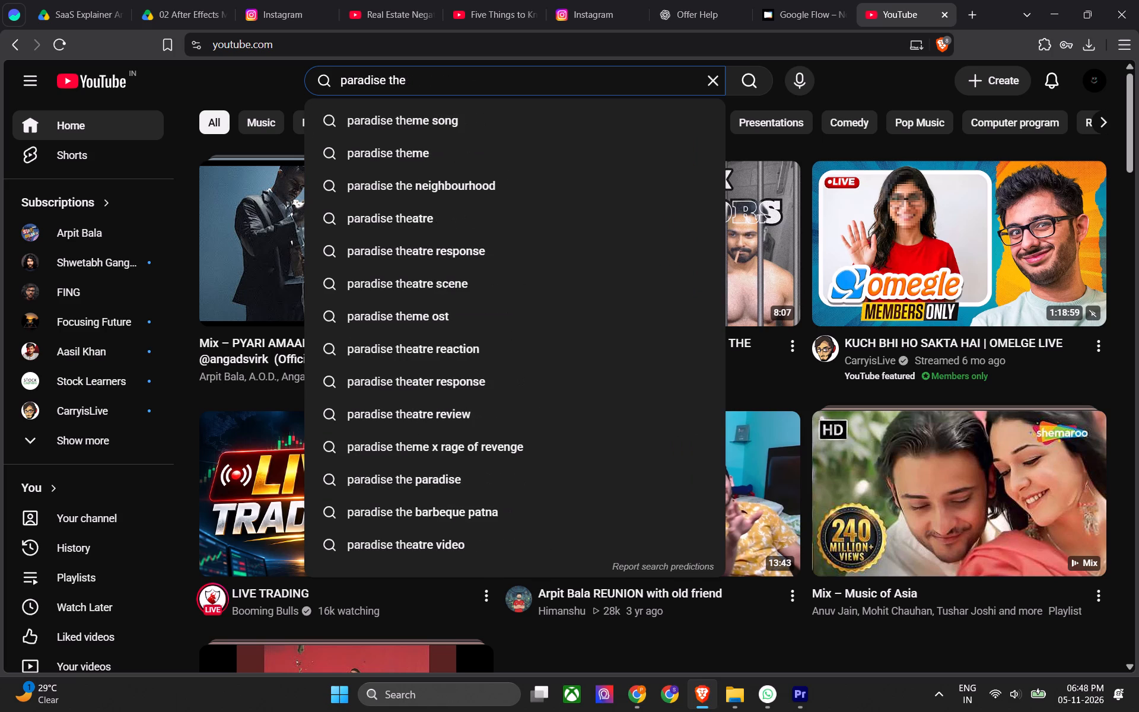
pyautogui.press('Down')
pyautogui.press('Return')
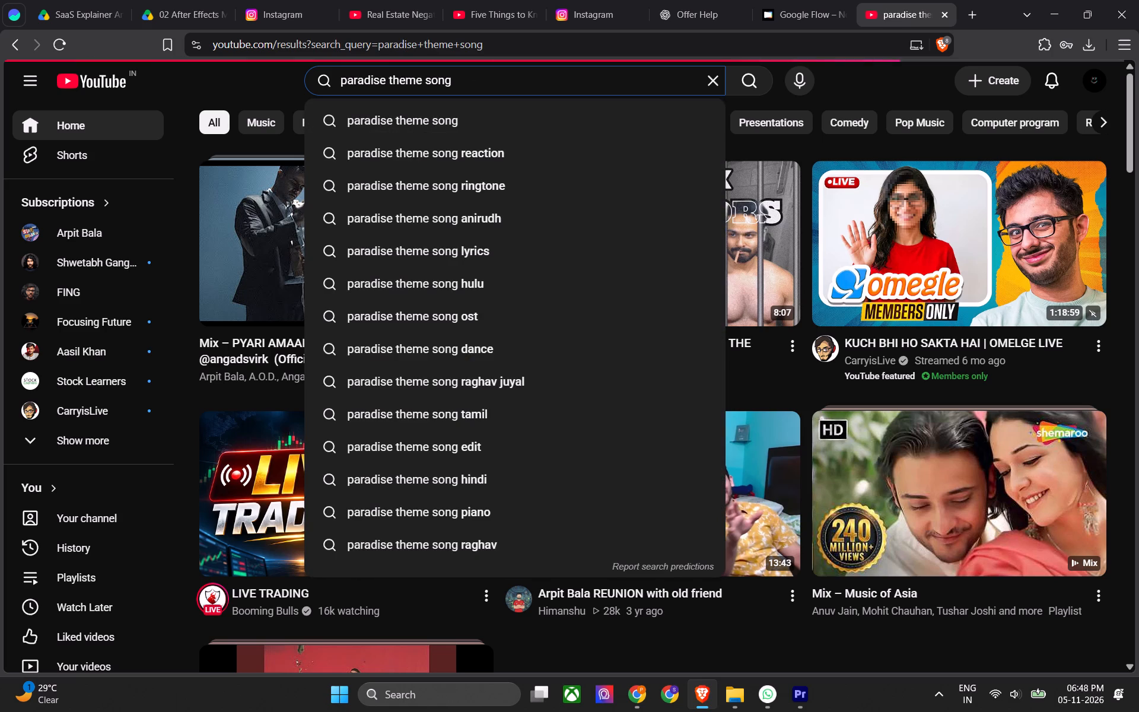
# Open the Saregama Telugu video of The Paradise Theme OST and listen at several points up to about 0:49.
pyautogui.click(391, 265)
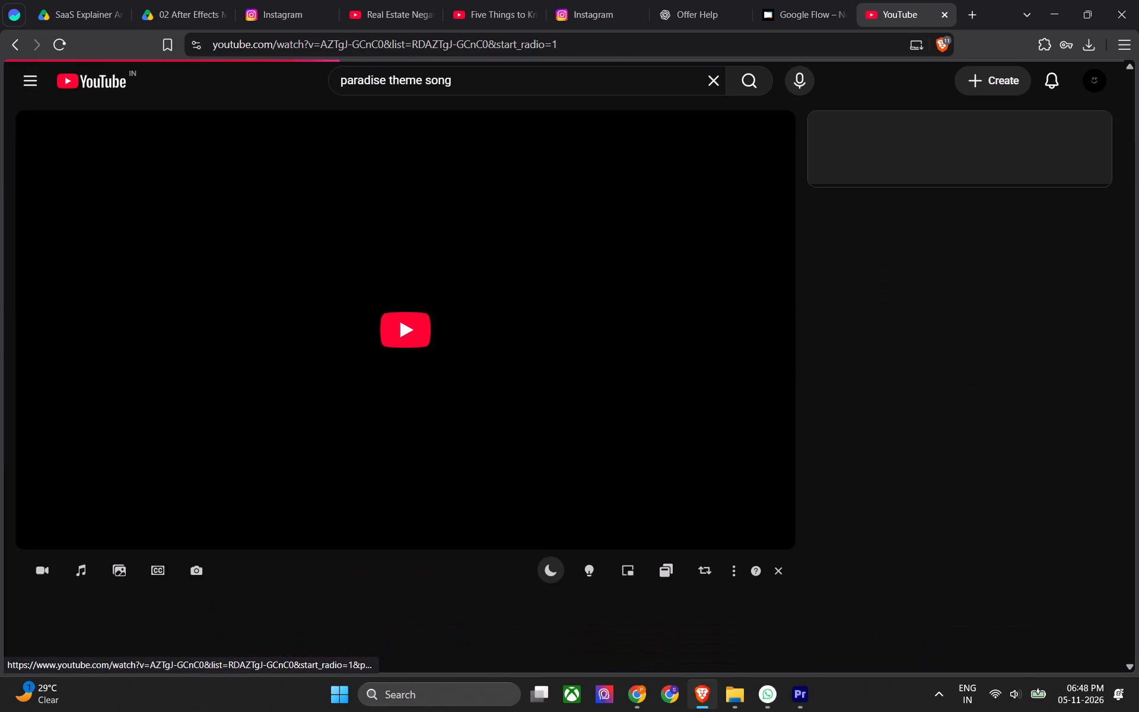
pyautogui.press('Right')
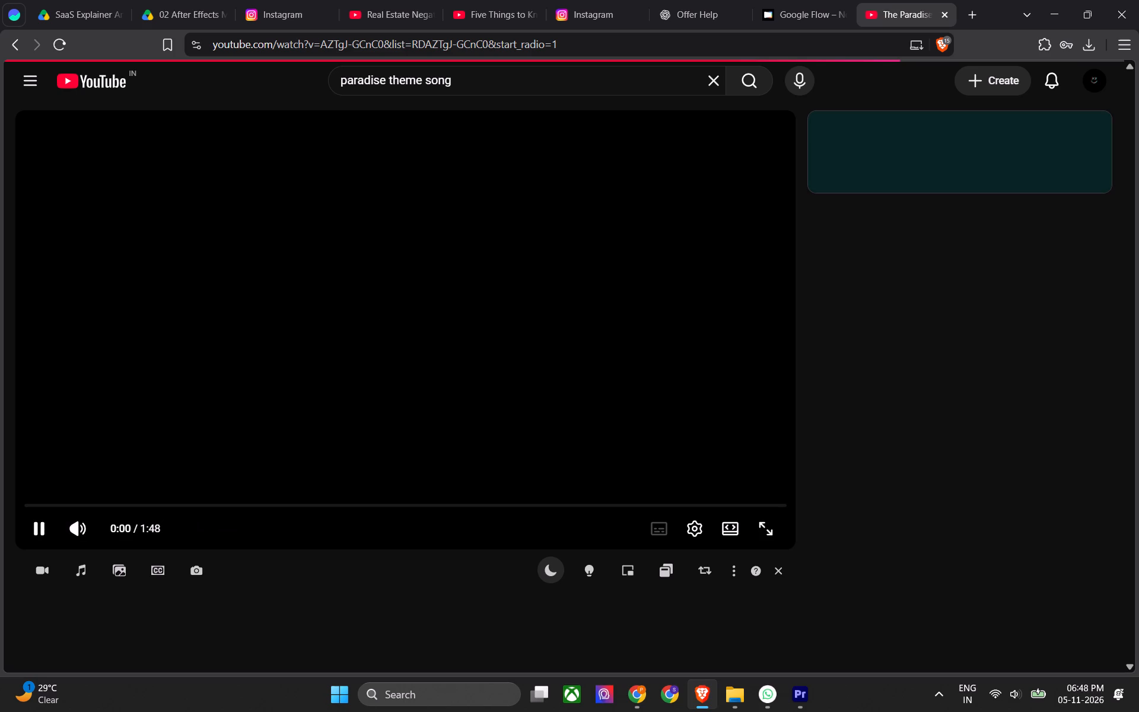
pyautogui.press('Right')
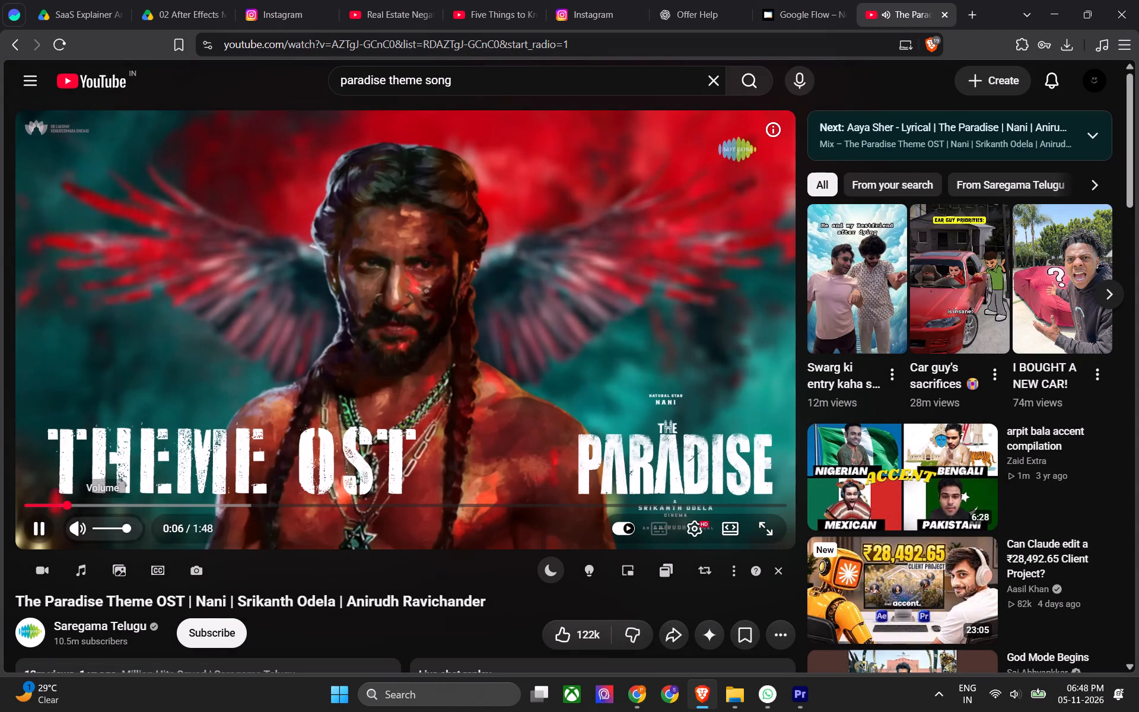
pyautogui.click(129, 504)
pyautogui.click(237, 498)
pyautogui.scroll(-1, 349, 374)
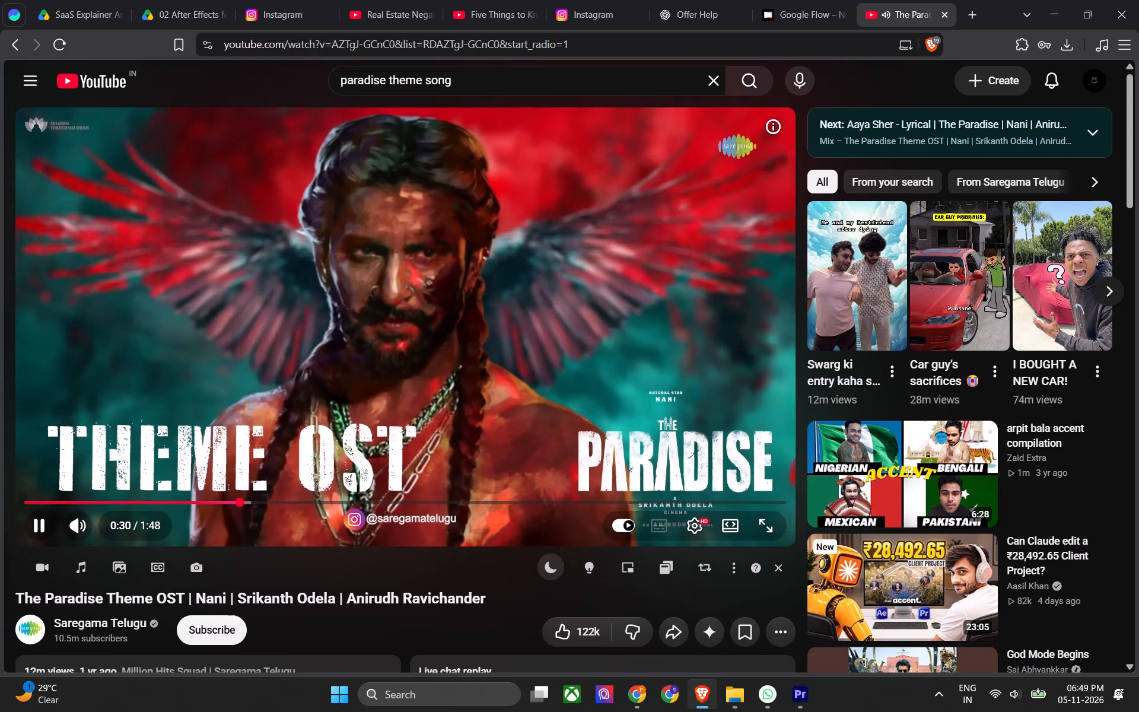
pyautogui.scroll(-2, 349, 377)
pyautogui.click(332, 281)
pyautogui.click(371, 281)
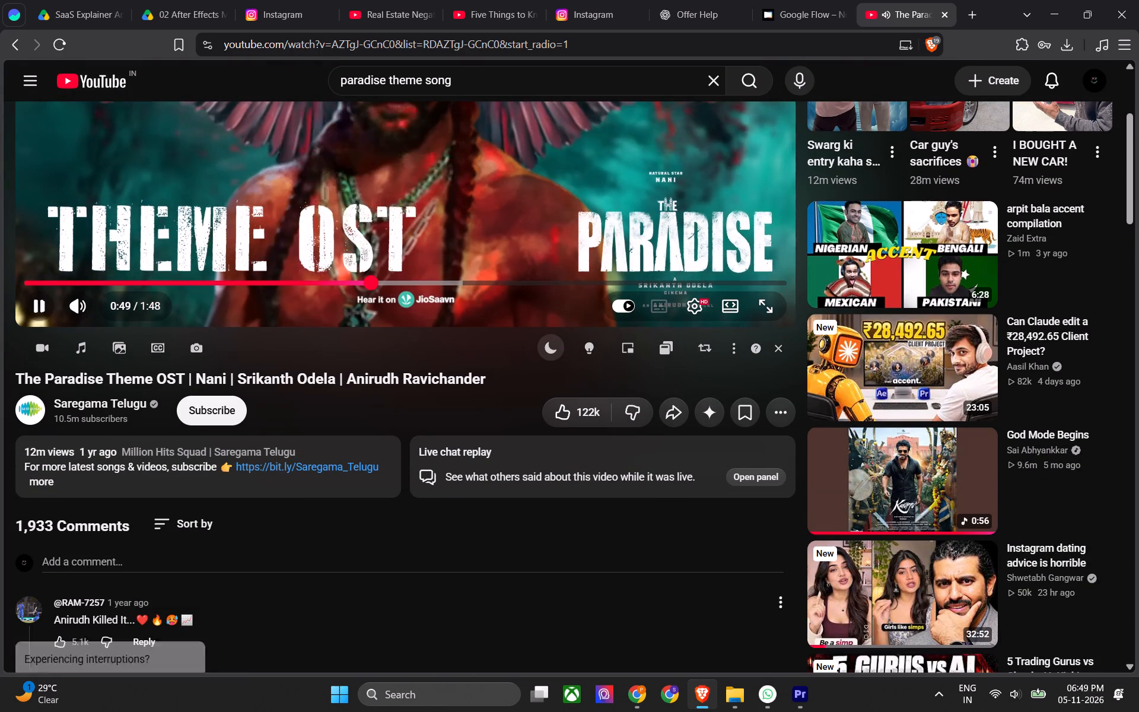
# Listen to further points of The Paradise Theme OST video up to about 1:10 and pause it.
pyautogui.click(299, 279)
pyautogui.click(492, 273)
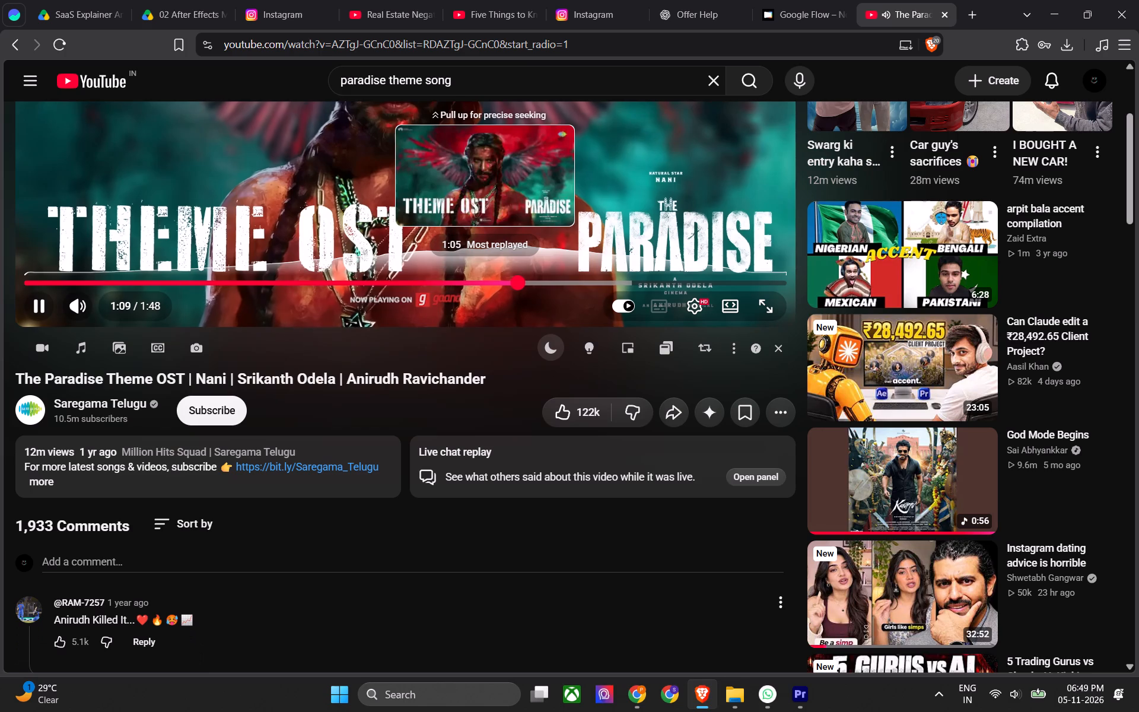
pyautogui.click(511, 279)
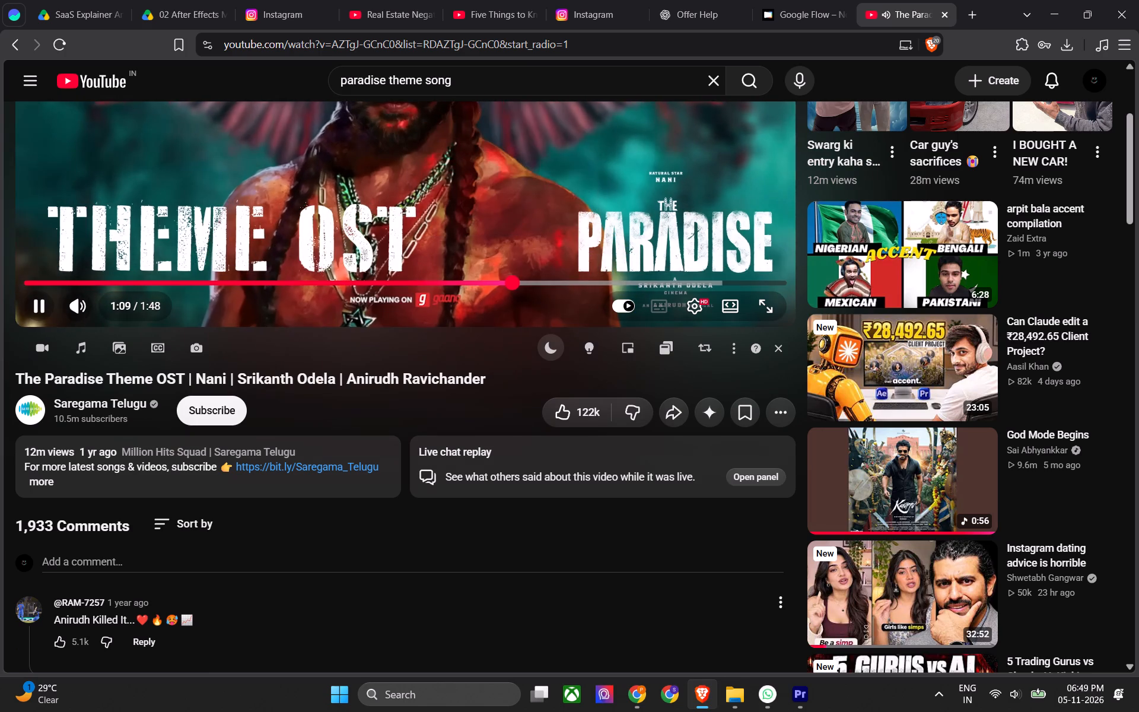
pyautogui.click(526, 246)
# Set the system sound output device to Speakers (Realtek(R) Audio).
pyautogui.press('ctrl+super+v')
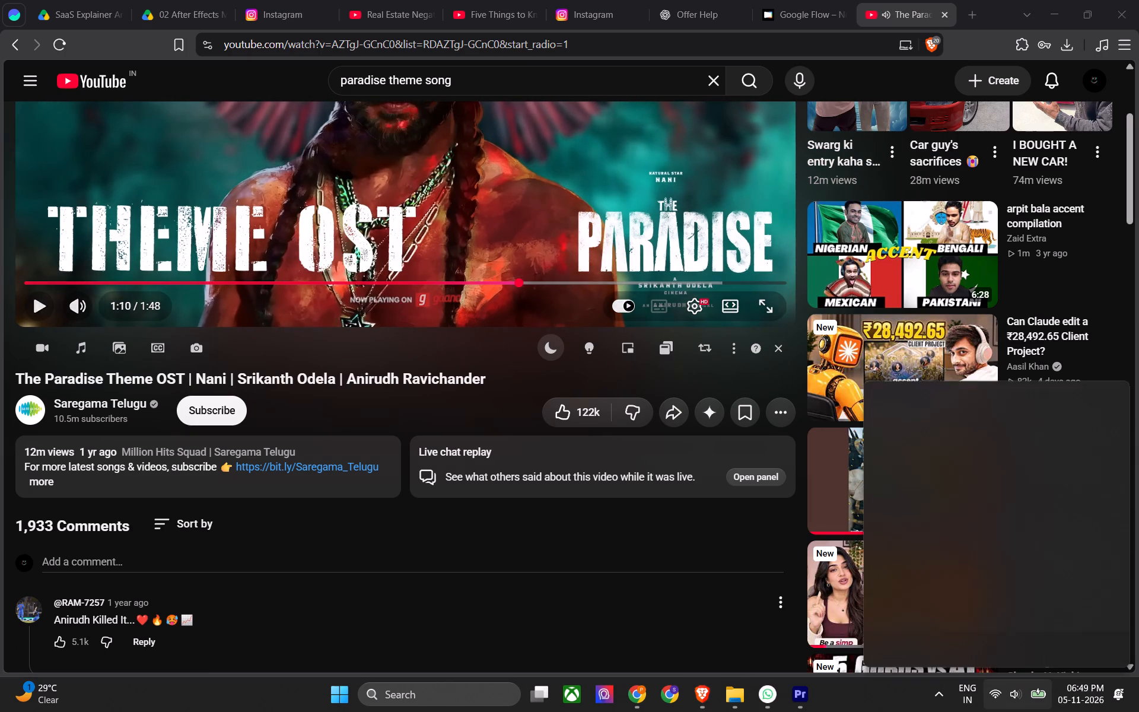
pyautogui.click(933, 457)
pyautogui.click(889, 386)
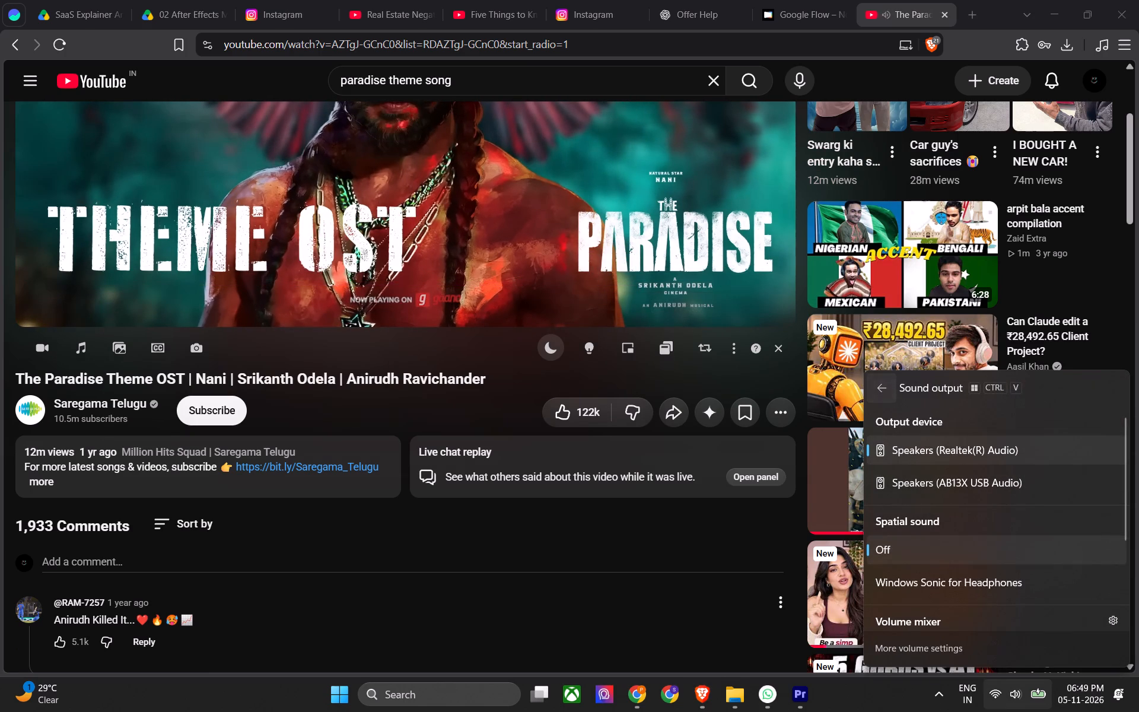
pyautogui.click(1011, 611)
# Replay the theme video from about 1:04 to 1:09 to pick the music section, and pause it.
pyautogui.click(453, 242)
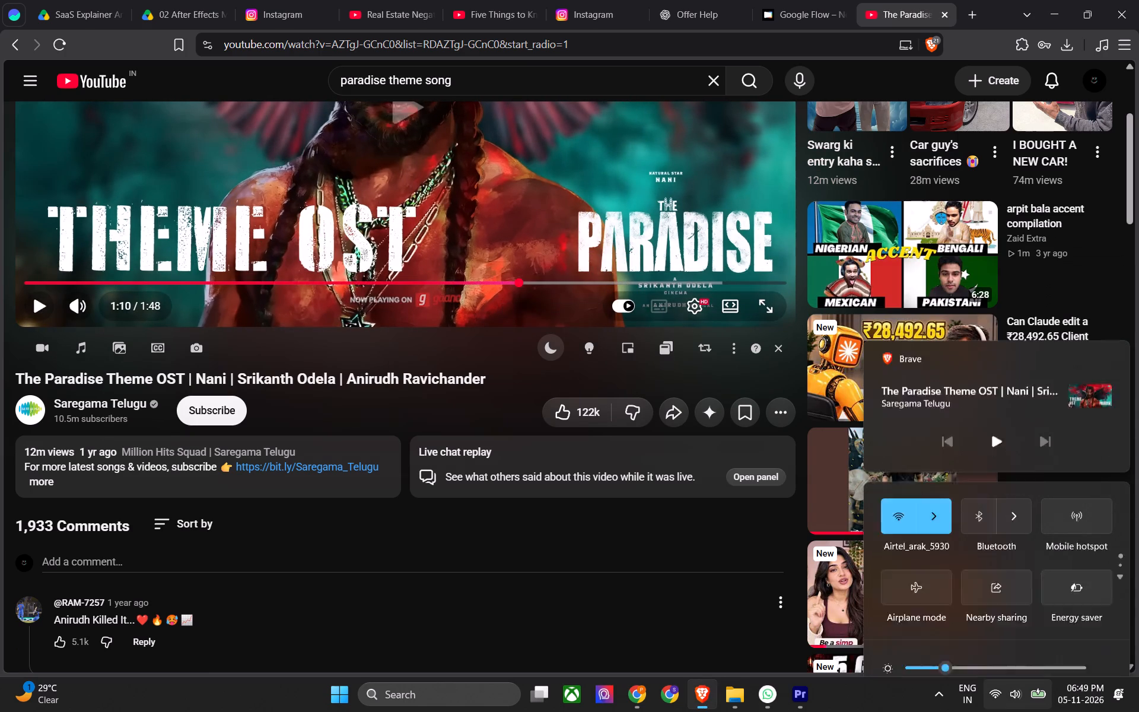
pyautogui.click(475, 279)
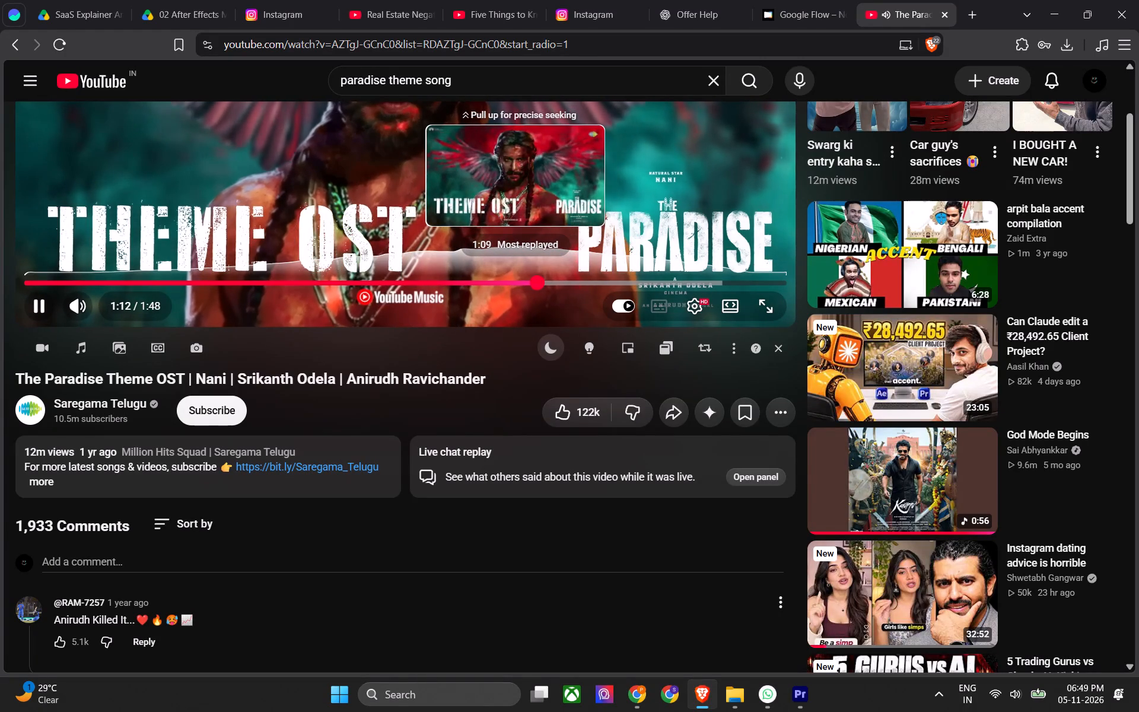
pyautogui.click(516, 282)
pyautogui.click(518, 244)
# Download the theme video's audio as a 128Kbps MP3, limited to the section from 01:05 to 01:48.
pyautogui.scroll(-2, 95, 484)
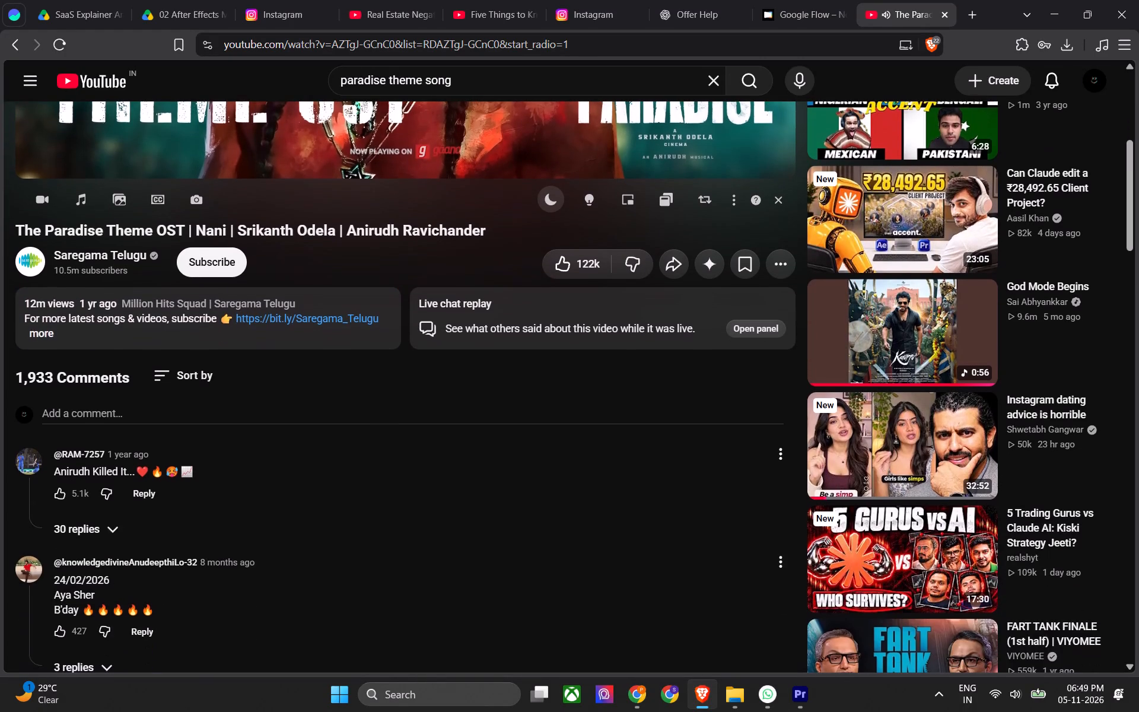
pyautogui.click(77, 208)
pyautogui.moveTo(85, 411); pyautogui.dragTo(153, 435)
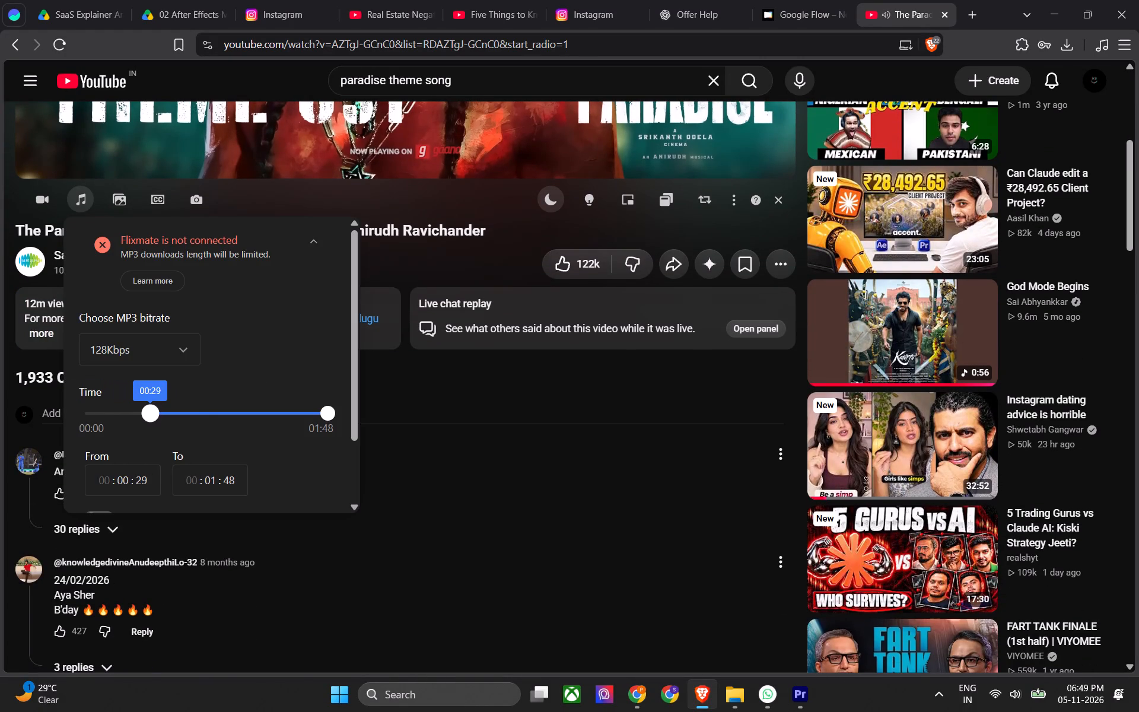
pyautogui.moveTo(153, 435); pyautogui.dragTo(223, 434)
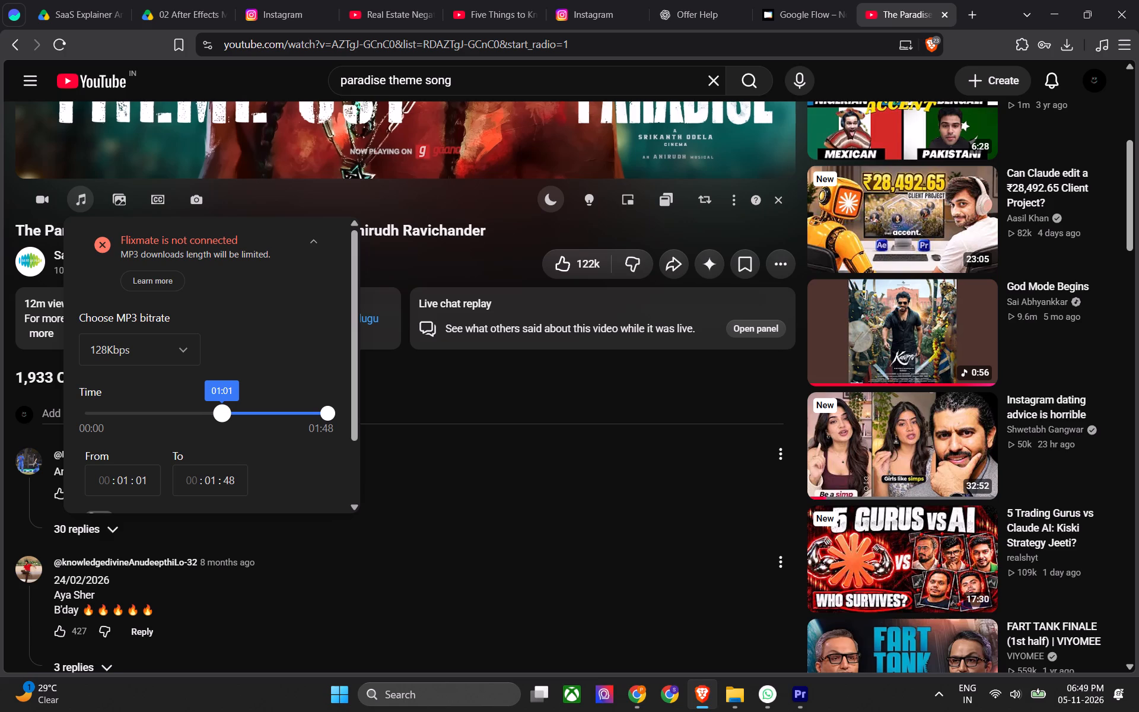
pyautogui.moveTo(223, 434); pyautogui.dragTo(233, 430)
pyautogui.scroll(-4, 250, 453)
pyautogui.click(284, 495)
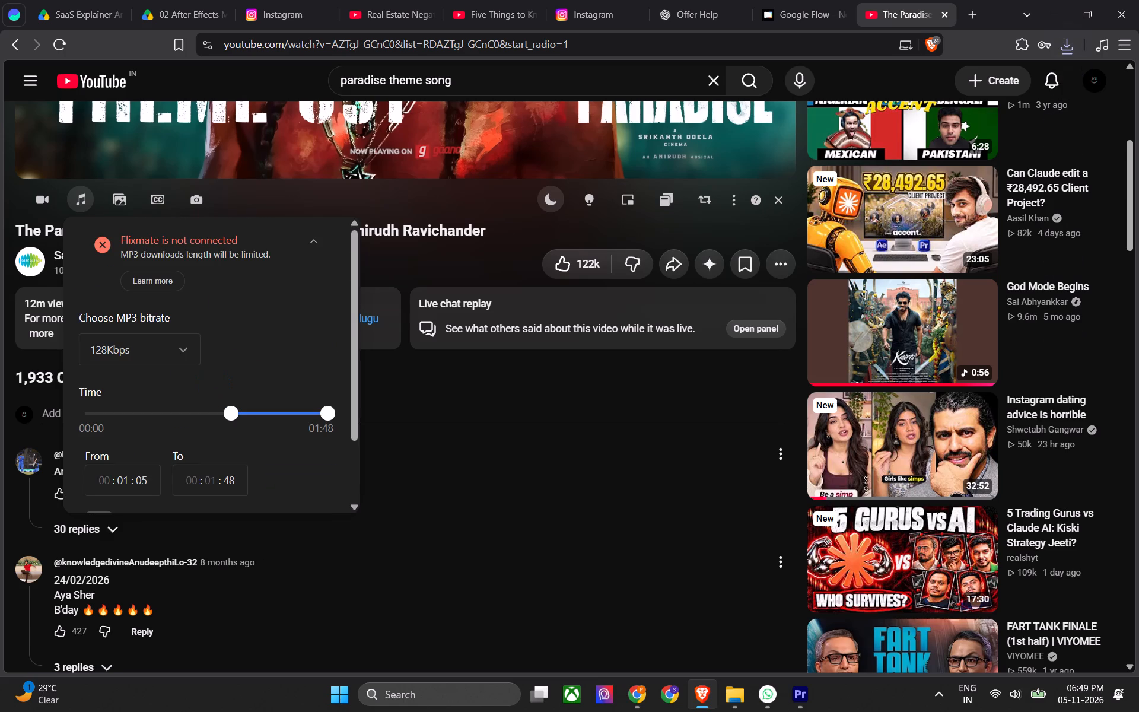
pyautogui.scroll(4, 513, 451)
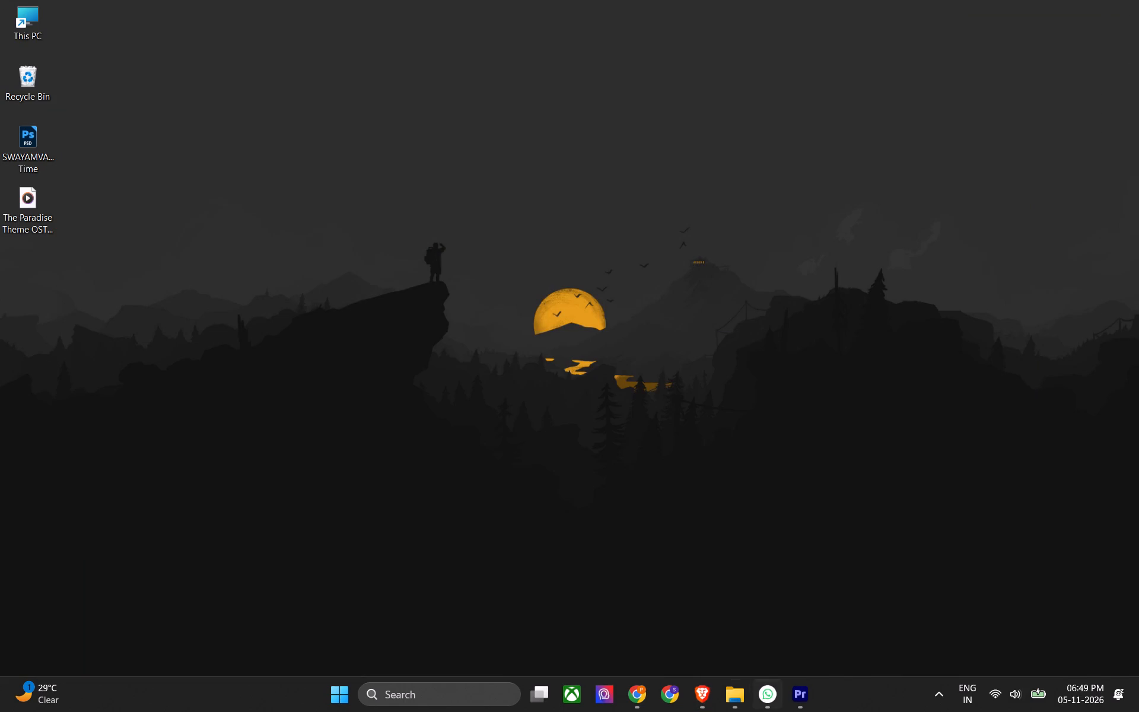
# Move the downloaded Paradise Theme OST MP3 from the desktop into the SWAYAMVAR_Limited Time folder.
pyautogui.click(743, 701)
pyautogui.click(693, 457)
pyautogui.moveTo(103, 293); pyautogui.dragTo(29, 201)
pyautogui.hotkey('ctrl', 'x')
pyautogui.click(506, 418)
pyautogui.hotkey('ctrl', 'v')
pyautogui.keyDown('ctrl'); pyautogui.click(506, 418); pyautogui.keyUp('ctrl')
pyautogui.click(624, 427)
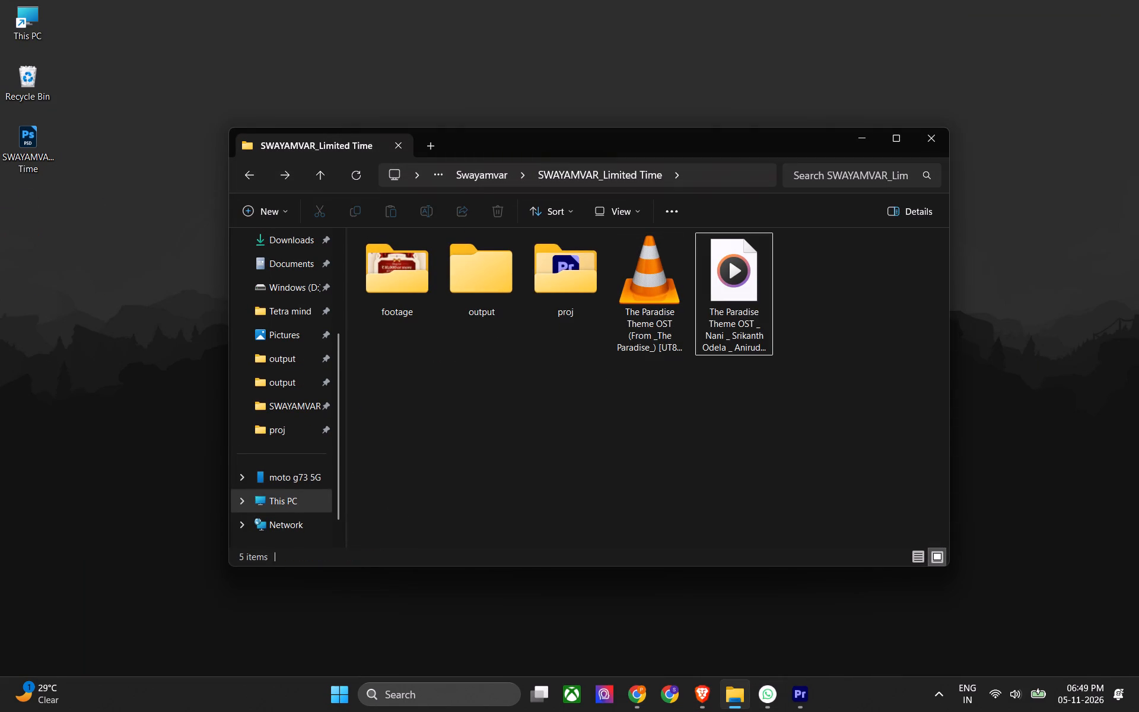
# Switch to Premiere Pro and save the SWAYAMVAR_Limited Time project.
pyautogui.click(819, 694)
pyautogui.click(800, 695)
pyautogui.hotkey('ctrl', 's')
# Place the newly downloaded Paradise Theme OST MP3 from the project folder at the sequence start on audio track A3.
pyautogui.hotkey('alt', 'Tab')
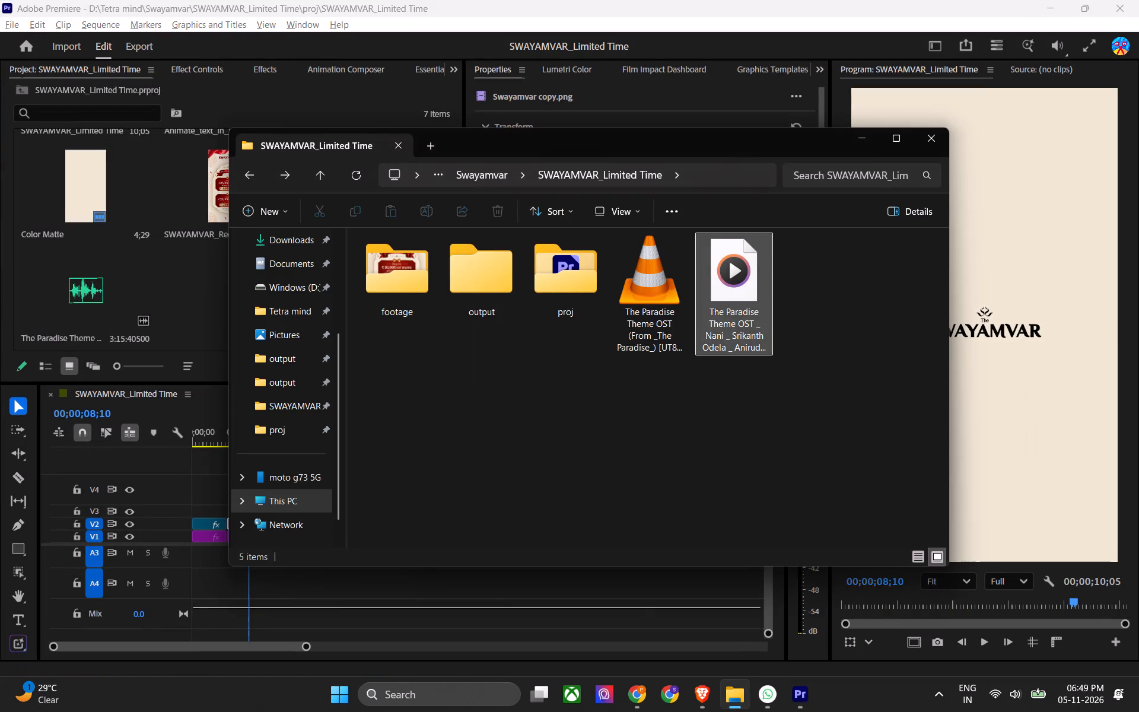
pyautogui.moveTo(721, 279); pyautogui.dragTo(176, 558)
pyautogui.hotkey('alt', 'Tab')
# Move the theme music clip up to track A1, past the end of the video clips at about 12 seconds.
pyautogui.keyDown('ctrl'); pyautogui.scroll(3, 198, 566); pyautogui.keyUp('ctrl')
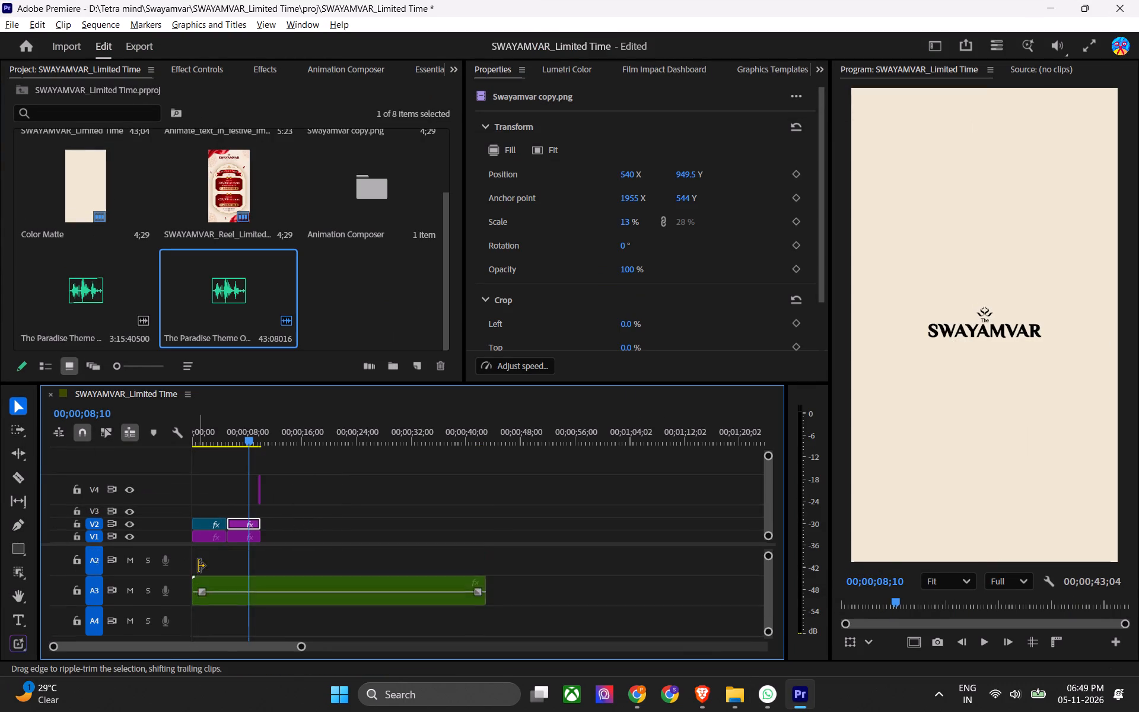
pyautogui.keyDown('ctrl'); pyautogui.scroll(4, 198, 566); pyautogui.keyUp('ctrl')
pyautogui.keyDown('ctrl'); pyautogui.scroll(-4, 217, 578); pyautogui.keyUp('ctrl')
pyautogui.moveTo(217, 582); pyautogui.dragTo(205, 541)
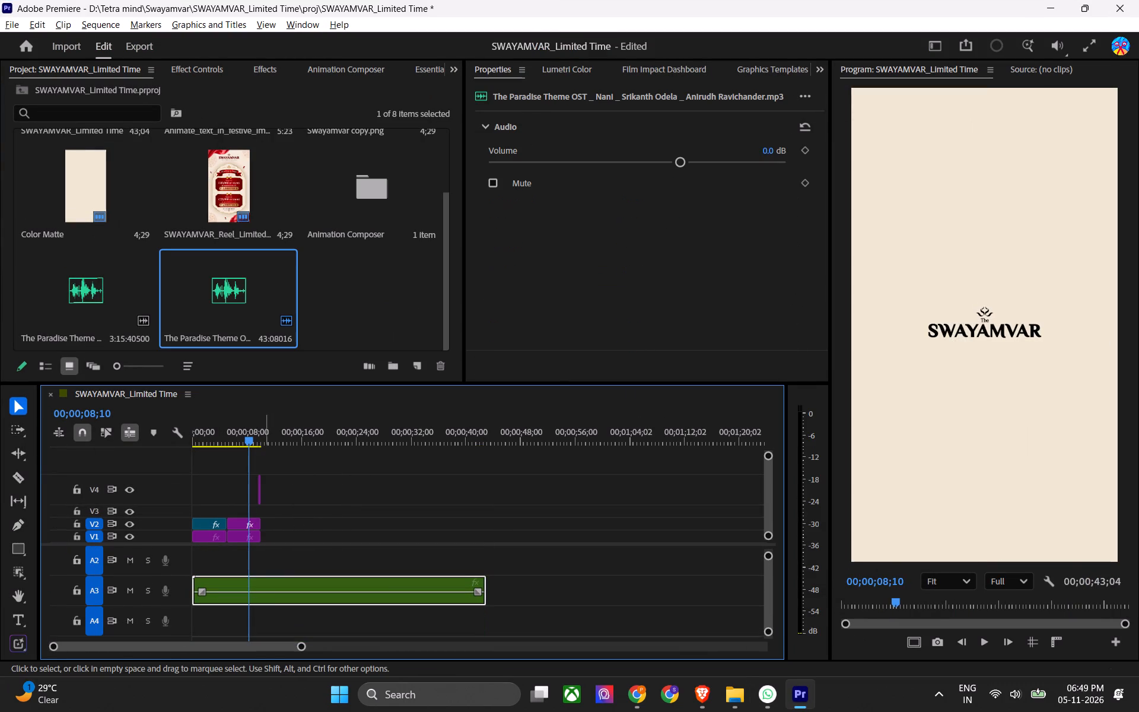
pyautogui.moveTo(266, 572); pyautogui.dragTo(287, 544)
pyautogui.moveTo(295, 631); pyautogui.dragTo(376, 568)
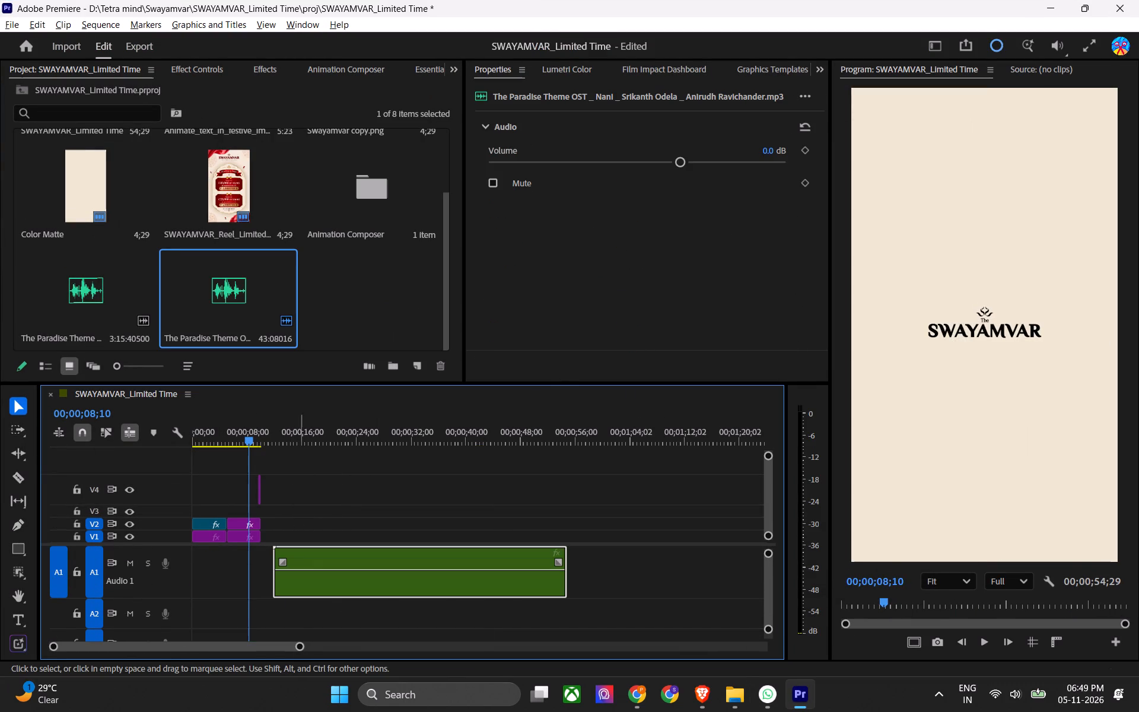
# Play the opening of the theme music clip to check its sound.
pyautogui.click(298, 424)
pyautogui.press('space')
pyautogui.press('space')
pyautogui.doubleClick(289, 428)
pyautogui.press('space')
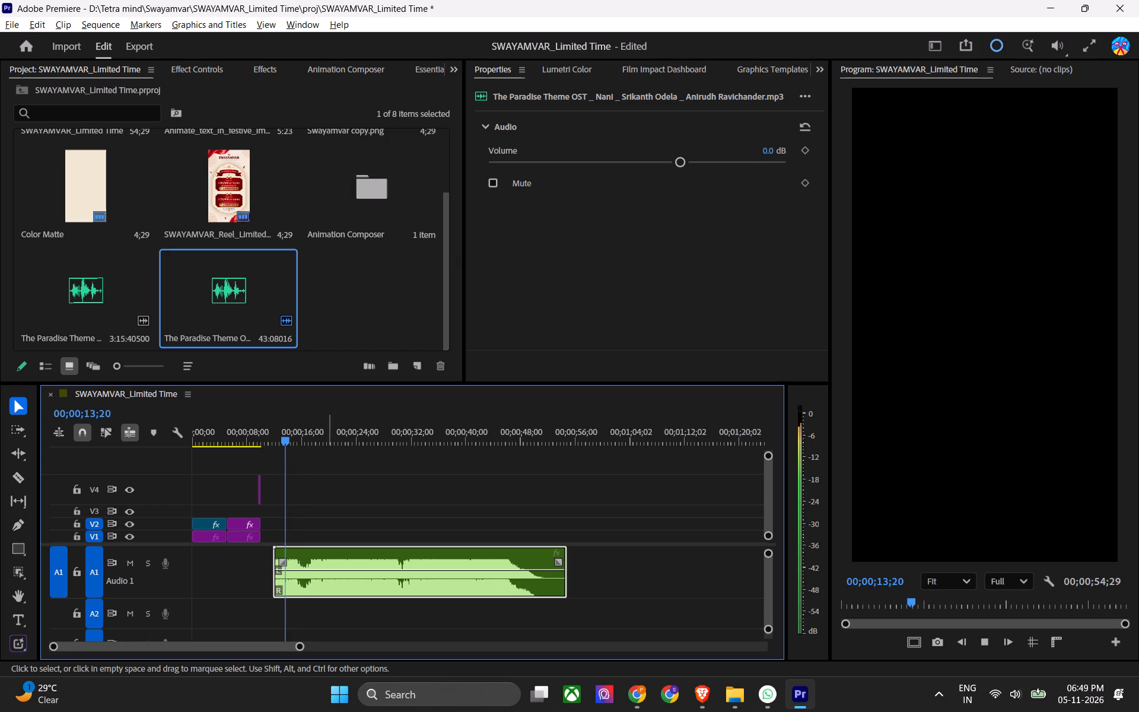
pyautogui.press('space')
# Set the system sound output device to Speakers (AB13X USB Audio).
pyautogui.press('ctrl+super+v')
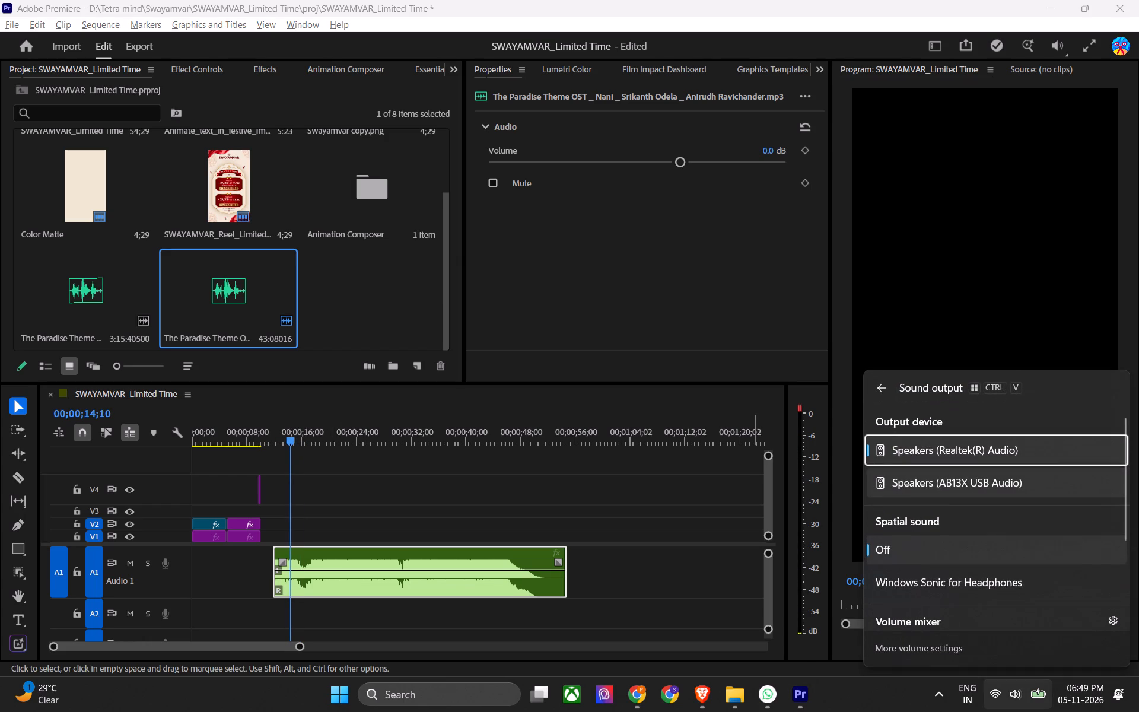
pyautogui.click(1036, 481)
pyautogui.click(324, 536)
# Move the theme music clip on A1 to the start of the sequence.
pyautogui.moveTo(301, 555); pyautogui.dragTo(189, 554)
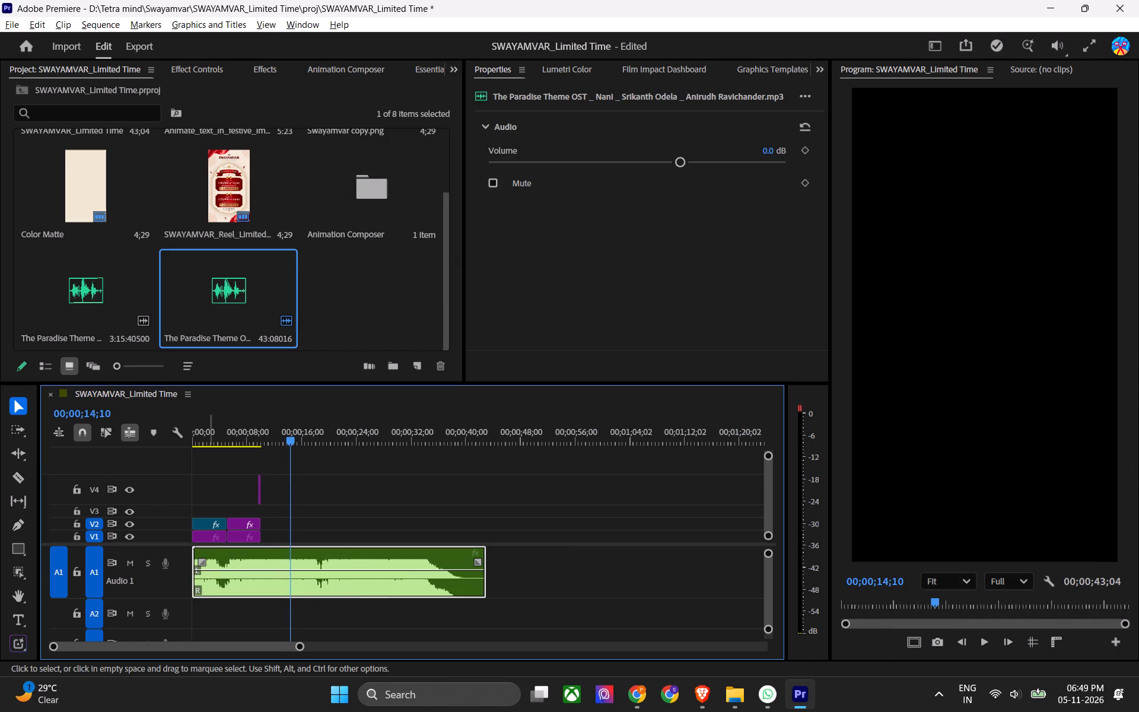
# Remove the part of the theme music before 00;00;05;11 and move the remaining clip to the sequence start.
pyautogui.moveTo(224, 432); pyautogui.dragTo(161, 449)
pyautogui.keyDown('alt'); pyautogui.scroll(14, 217, 583); pyautogui.keyUp('alt')
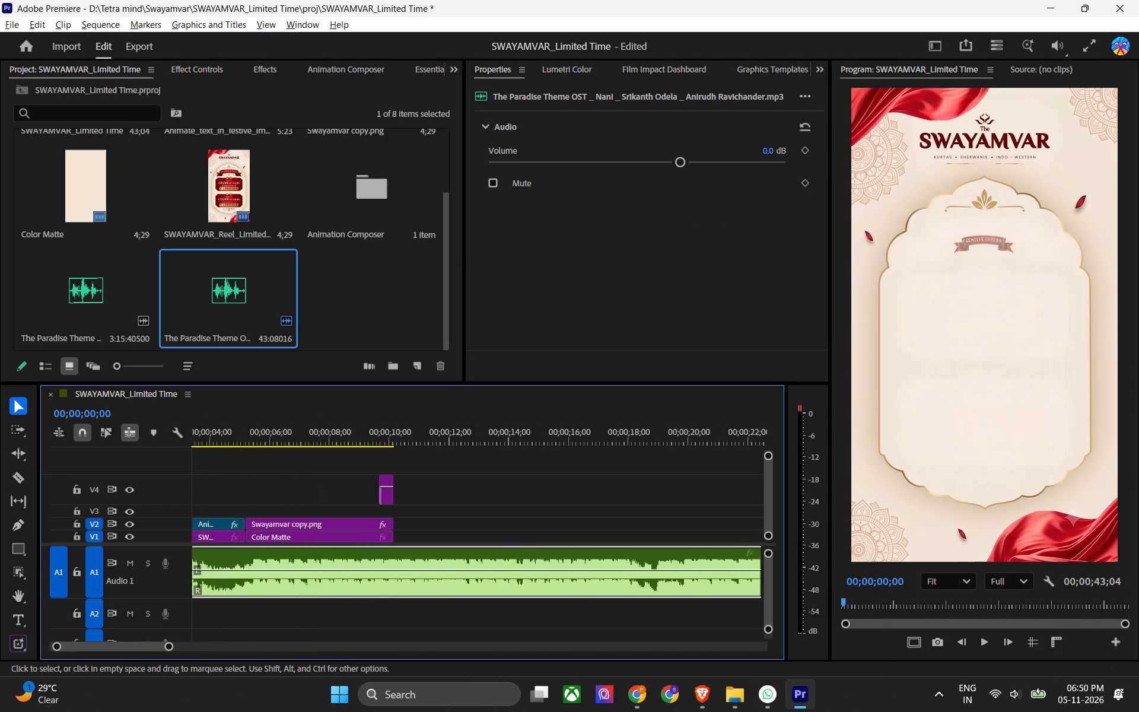
pyautogui.keyDown('alt'); pyautogui.scroll(6, 236, 573); pyautogui.keyUp('alt')
pyautogui.click(239, 436)
pyautogui.press('space')
pyautogui.keyDown('alt'); pyautogui.scroll(2, 271, 565); pyautogui.keyUp('alt')
pyautogui.press('space')
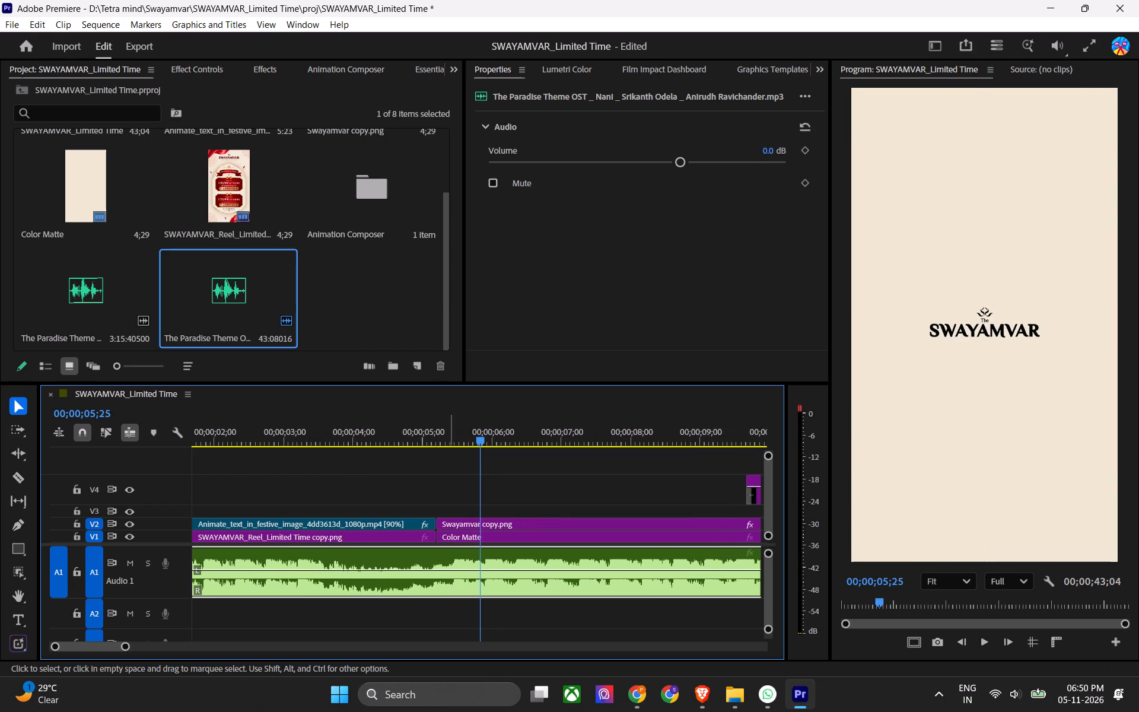
pyautogui.click(425, 417)
pyautogui.moveTo(435, 434); pyautogui.dragTo(448, 447)
pyautogui.click(430, 557)
pyautogui.press('c')
pyautogui.press('z')
pyautogui.click(463, 558)
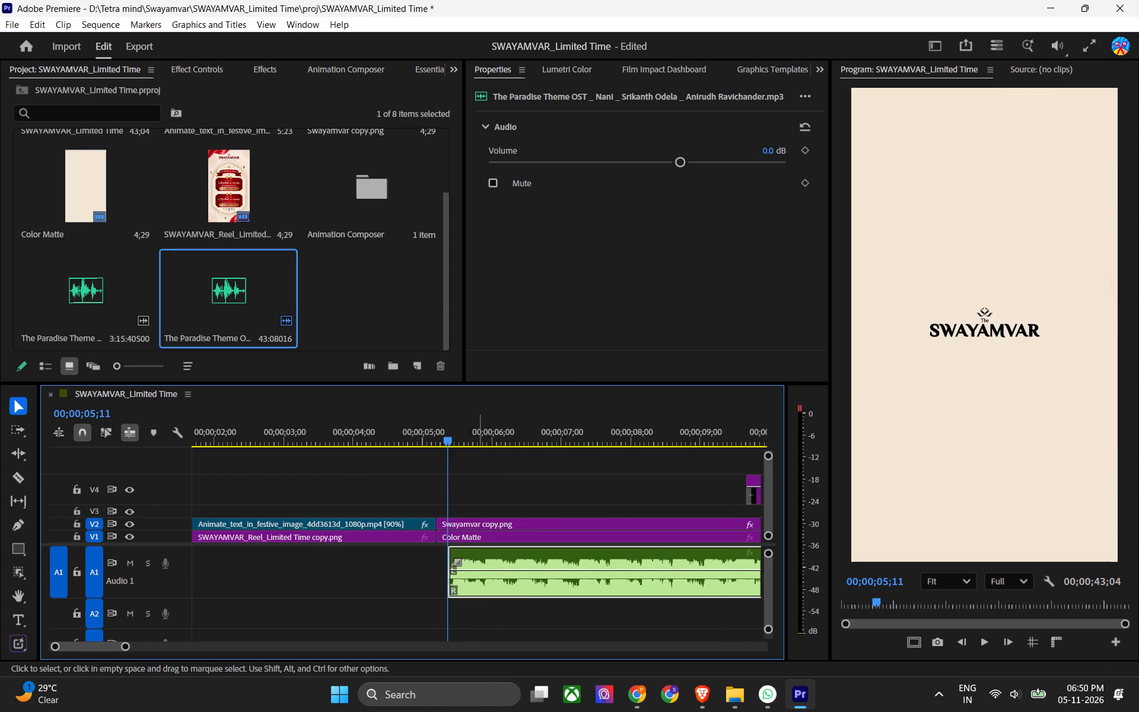
pyautogui.moveTo(478, 557); pyautogui.dragTo(196, 570)
# Save the project with the trimmed music.
pyautogui.keyDown('alt'); pyautogui.scroll(-7, 245, 571); pyautogui.keyUp('alt')
pyautogui.hotkey('ctrl', 's')
pyautogui.hotkey('ctrl', 's')
pyautogui.hotkey('ctrl', 's')
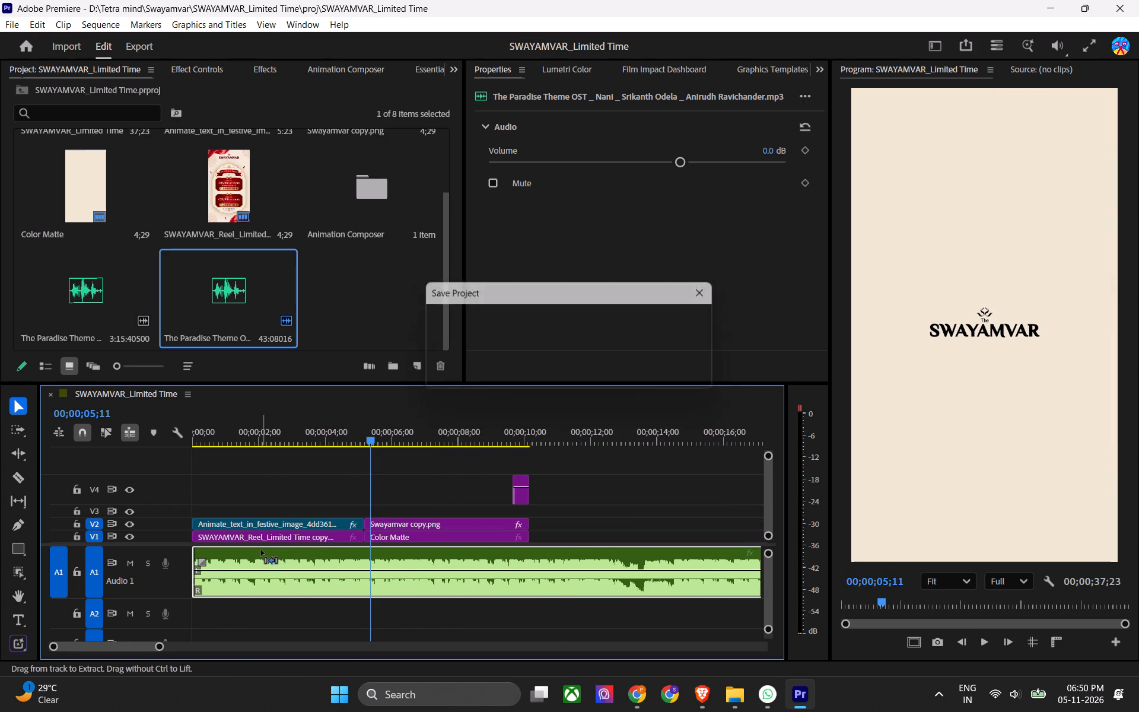
pyautogui.hotkey('ctrl', 's')
# Trim the end of the theme music clip to match the end of the video clips at 00;00;10;05.
pyautogui.hotkey('ctrl', '1')
pyautogui.press('space')
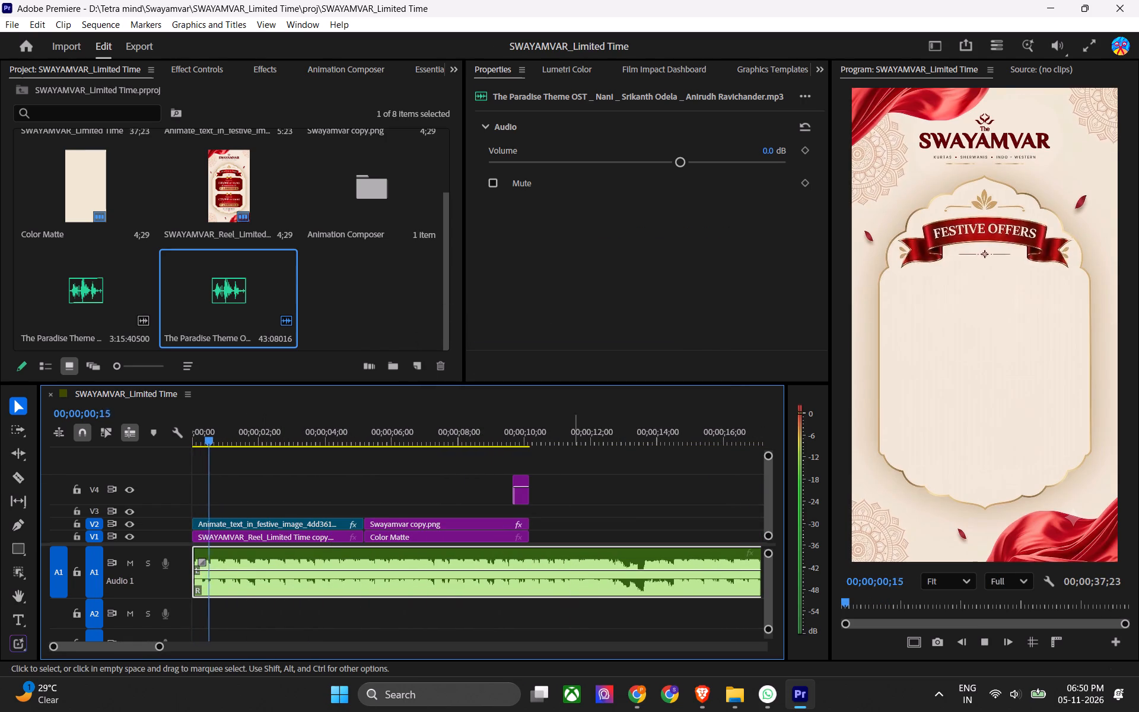
pyautogui.press('space')
pyautogui.click(561, 442)
pyautogui.press('w')
pyautogui.moveTo(550, 555); pyautogui.dragTo(529, 553)
pyautogui.moveTo(556, 552); pyautogui.dragTo(540, 554)
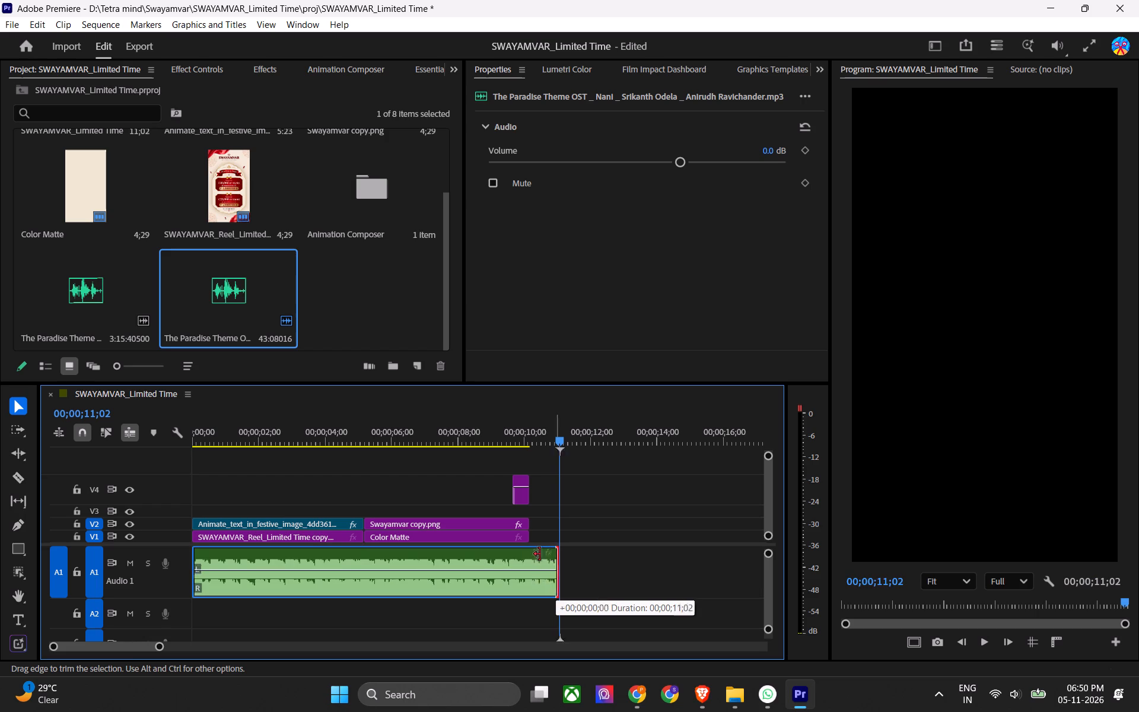
pyautogui.moveTo(540, 554); pyautogui.dragTo(529, 556)
# Save the project and play the reel from the start.
pyautogui.hotkey('ctrl', '1')
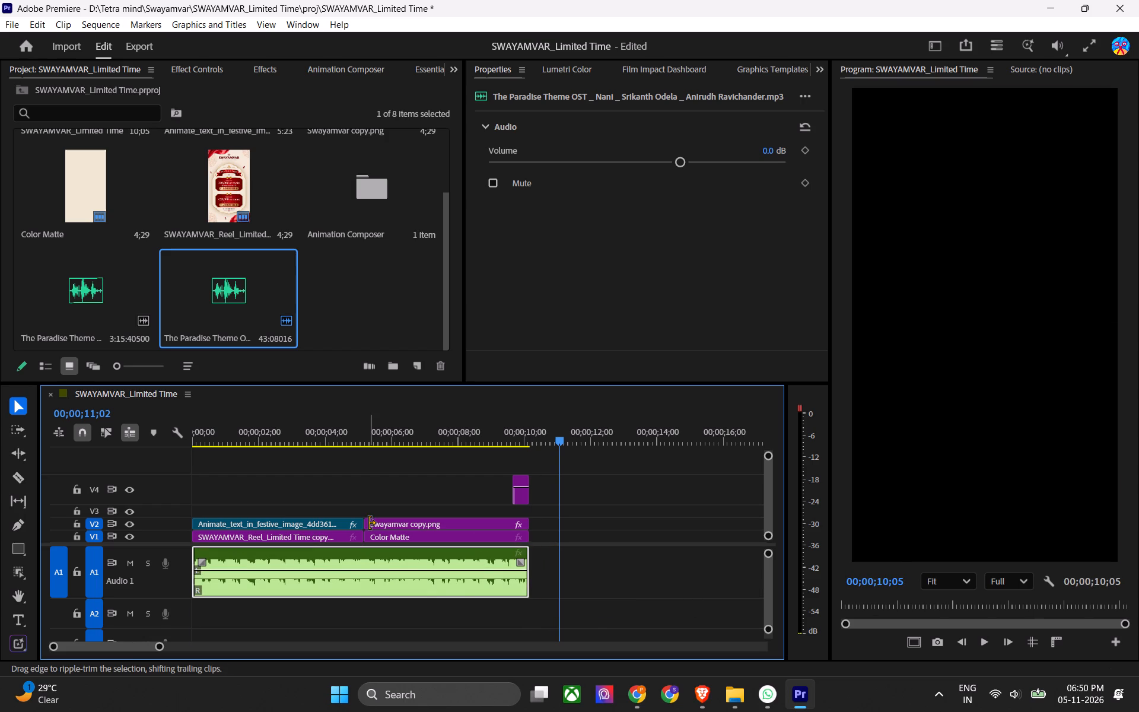
pyautogui.hotkey('ctrl', '1')
pyautogui.hotkey('ctrl', 's')
pyautogui.press('space')
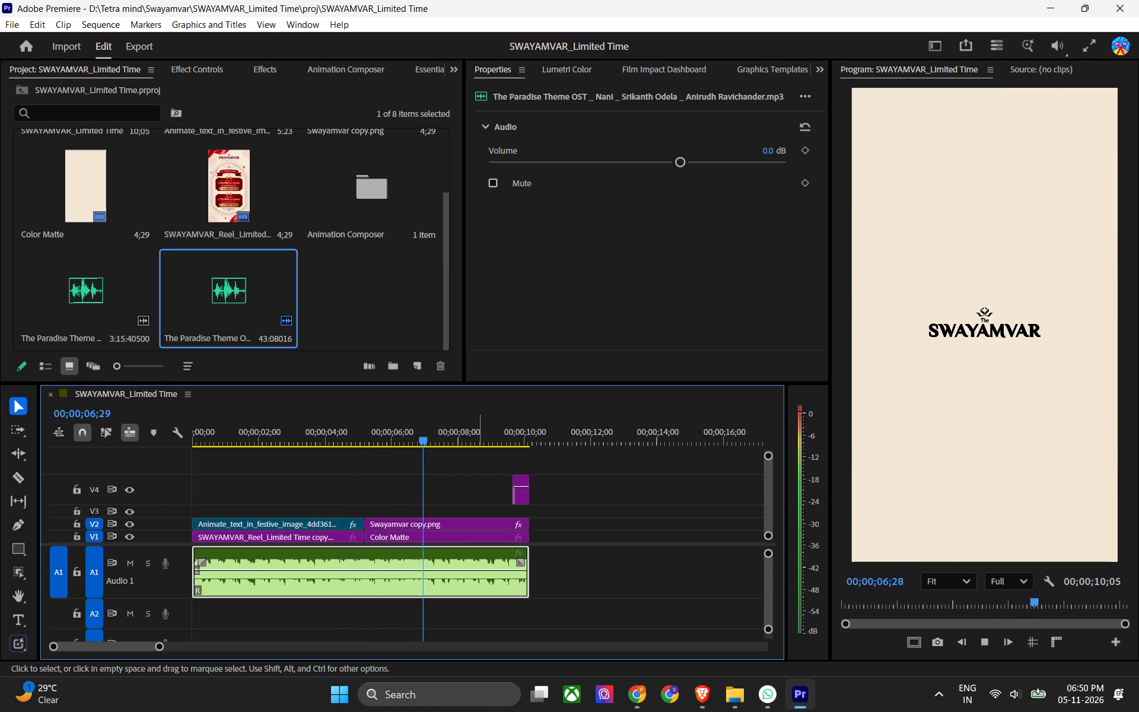
pyautogui.press('space')
# Shorten the reel to end at 00;00;08;05, moving the V4 adjustment clip to finish at that new end point.
pyautogui.moveTo(444, 445); pyautogui.dragTo(465, 457)
pyautogui.press('w')
pyautogui.hotkey('ctrl', 'z')
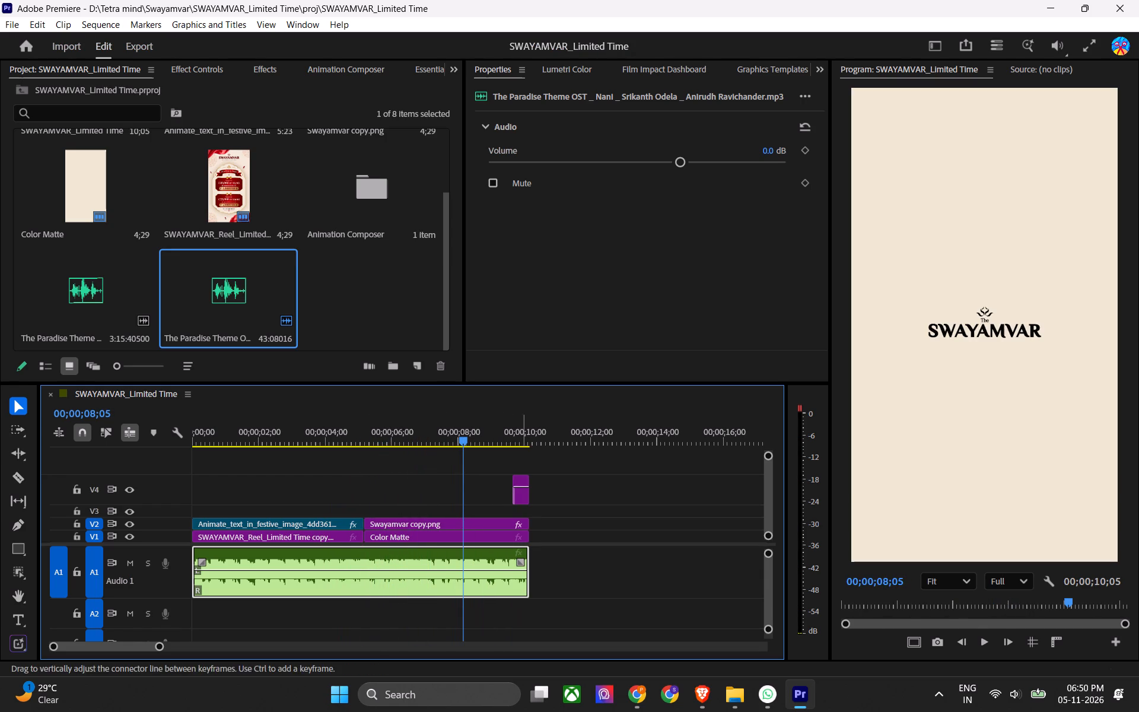
pyautogui.moveTo(520, 498); pyautogui.dragTo(460, 503)
pyautogui.press('w')
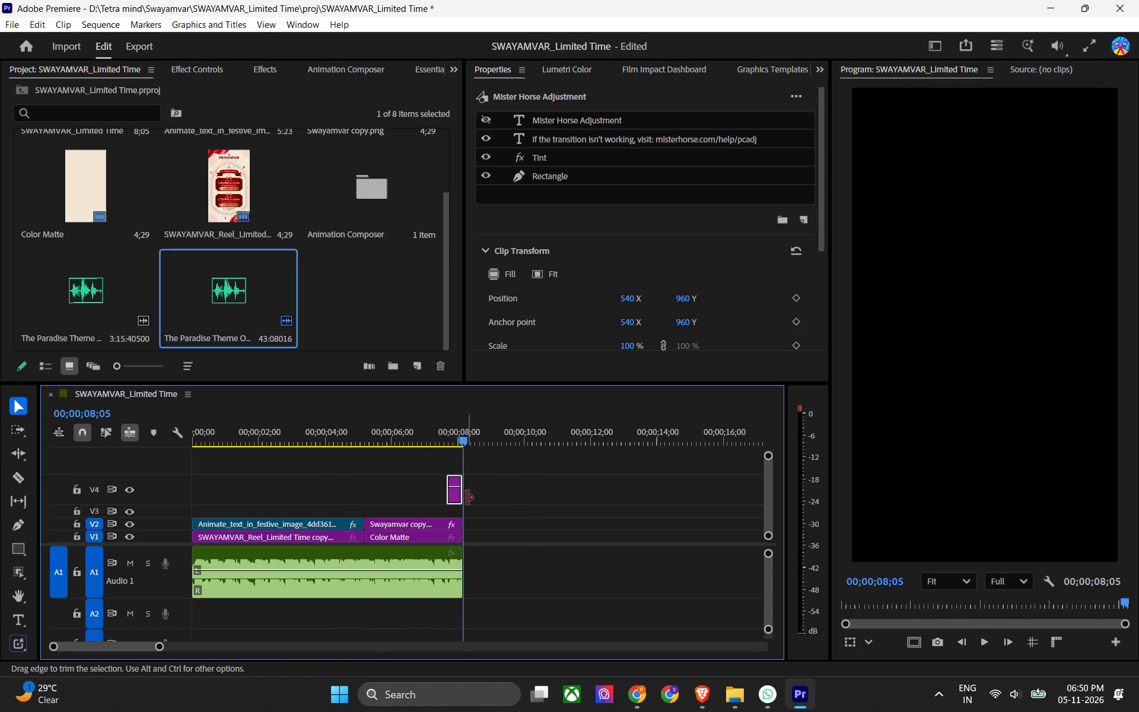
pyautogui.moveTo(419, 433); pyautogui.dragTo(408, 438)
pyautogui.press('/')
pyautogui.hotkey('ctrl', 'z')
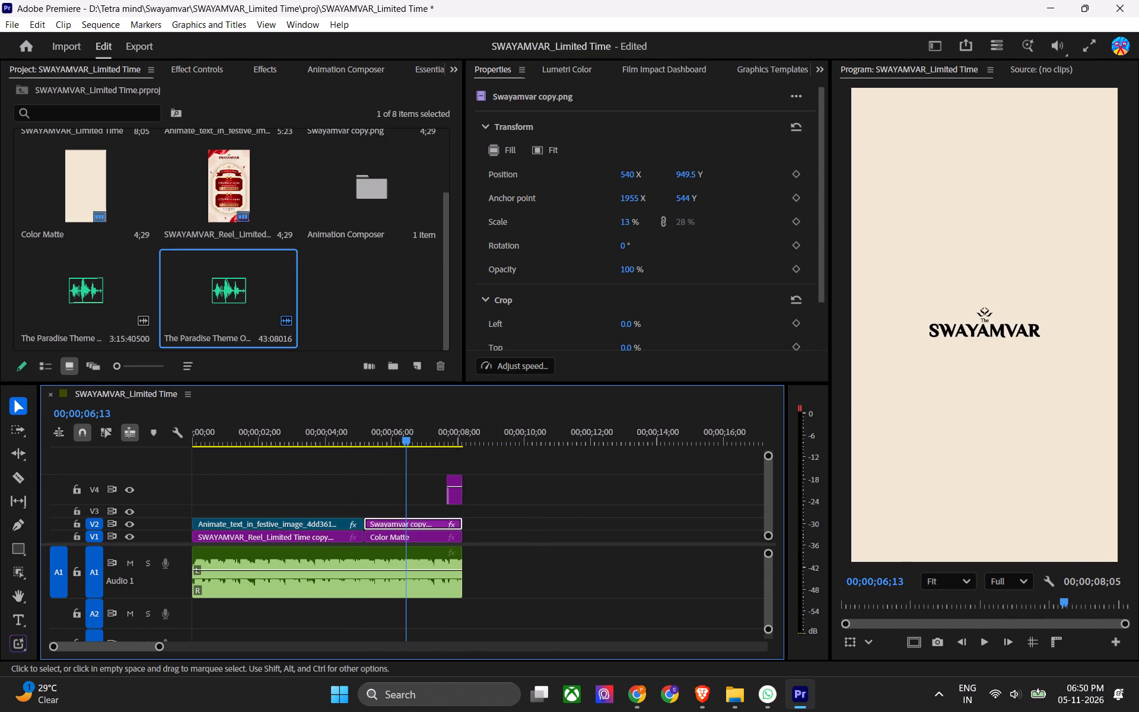
# Save the project with the shortened reel.
pyautogui.hotkey('ctrl', '1')
pyautogui.click(438, 500)
pyautogui.hotkey('ctrl', 's')
# Shift the theme music clip about one second later and extend its beginning back to the sequence start.
pyautogui.moveTo(224, 557); pyautogui.dragTo(265, 553)
pyautogui.moveTo(233, 550); pyautogui.dragTo(178, 558)
# Cut the theme music at 00;00;01;06, delete the opening piece, and move the remainder to the sequence start.
pyautogui.press('space')
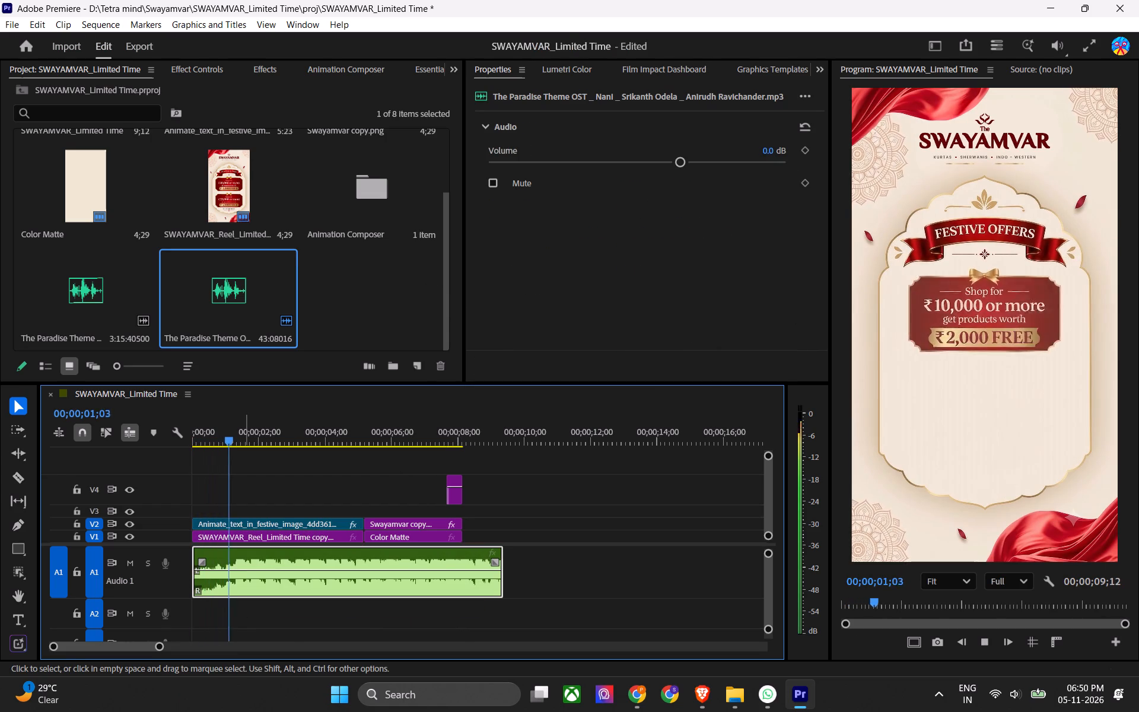
pyautogui.press('space')
pyautogui.moveTo(241, 429); pyautogui.dragTo(177, 449)
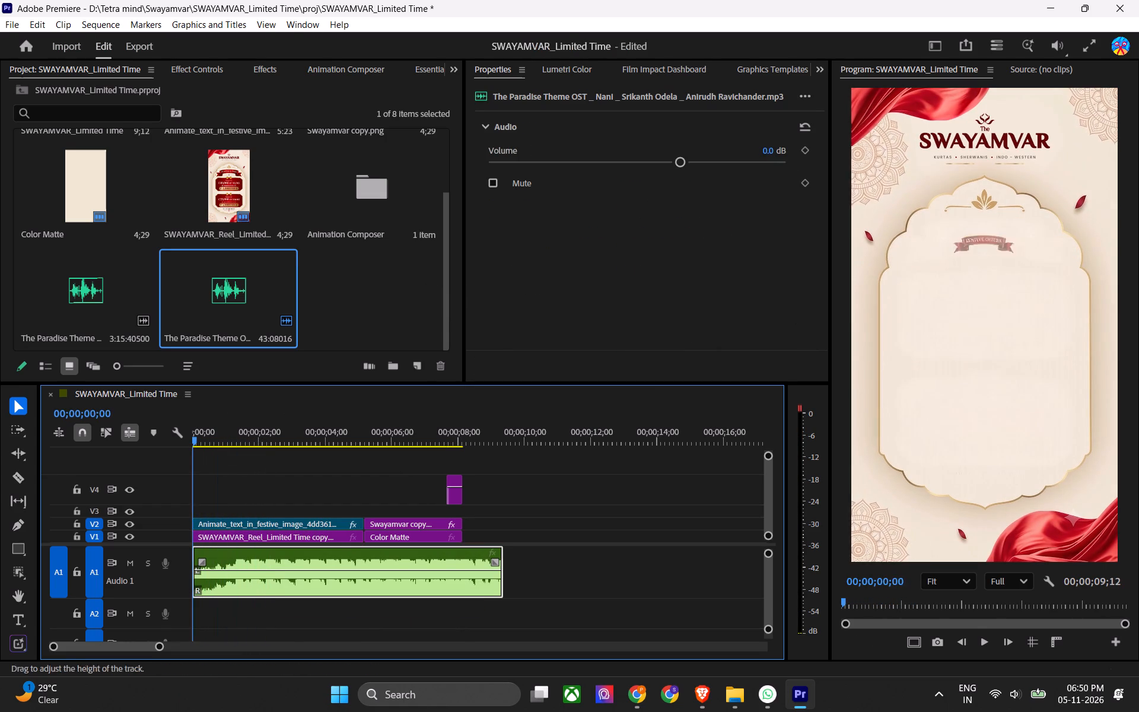
pyautogui.press('space')
pyautogui.keyDown('alt'); pyautogui.scroll(5, 219, 532); pyautogui.keyUp('alt')
pyautogui.press('space')
pyautogui.press('space')
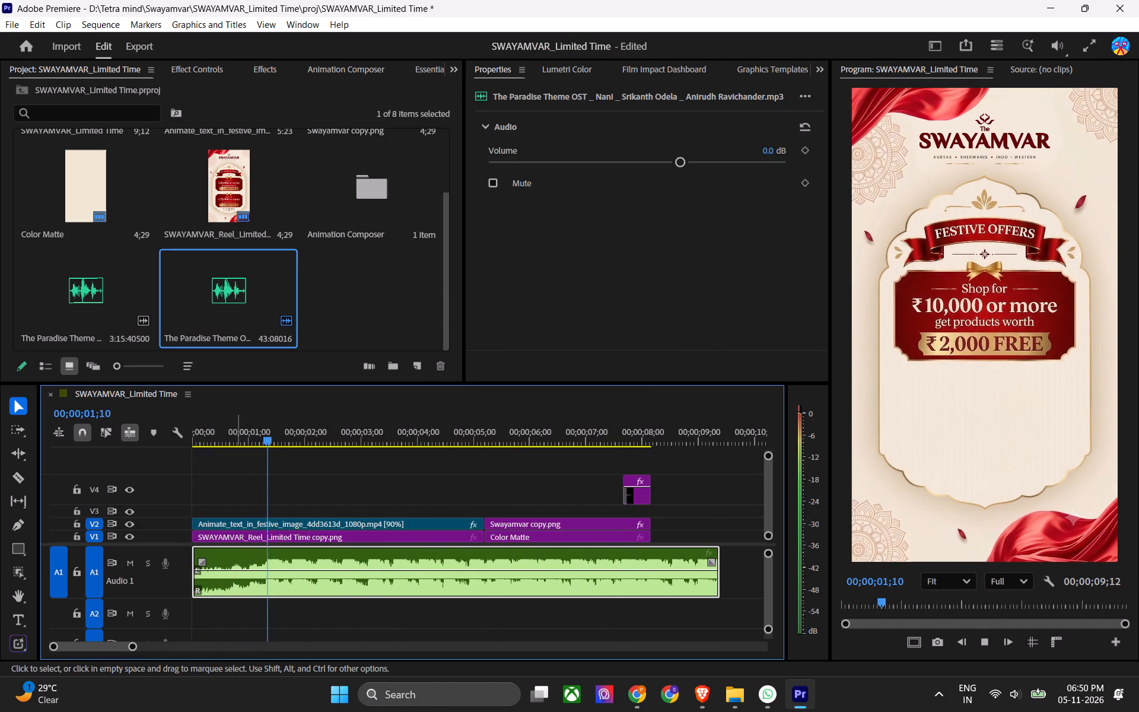
pyautogui.moveTo(272, 436); pyautogui.dragTo(262, 434)
pyautogui.press('c')
pyautogui.click(239, 561)
pyautogui.press('z')
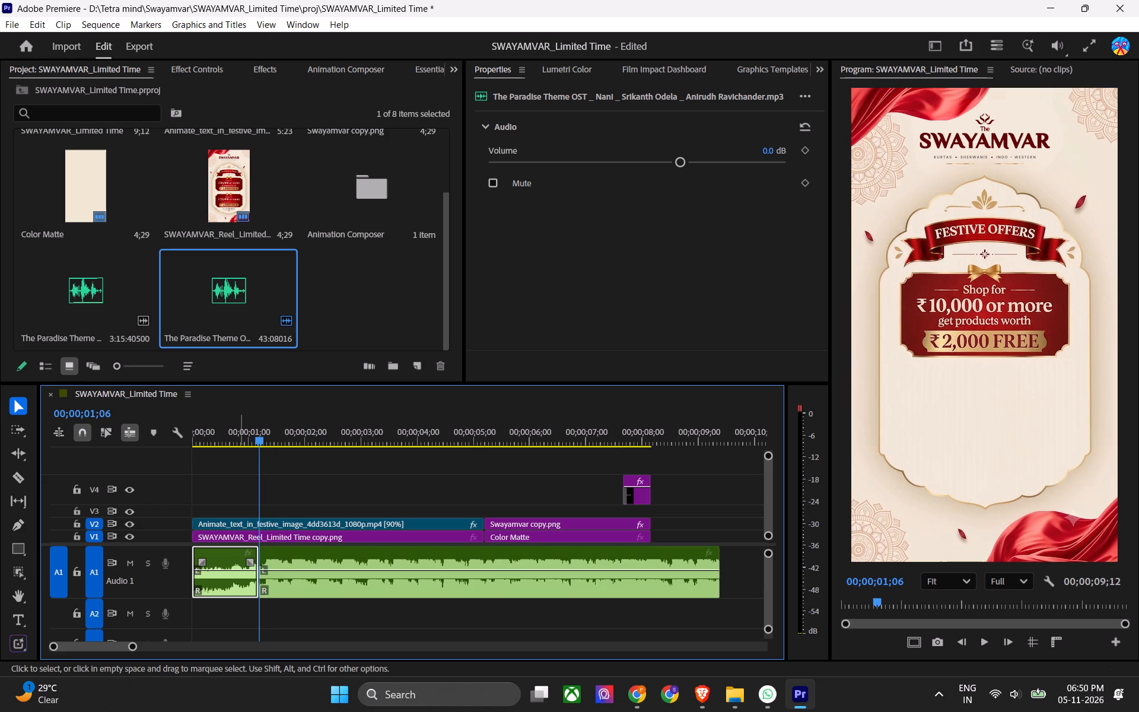
pyautogui.moveTo(301, 558); pyautogui.dragTo(162, 567)
pyautogui.moveTo(292, 559); pyautogui.dragTo(212, 555)
pyautogui.moveTo(251, 435); pyautogui.dragTo(93, 471)
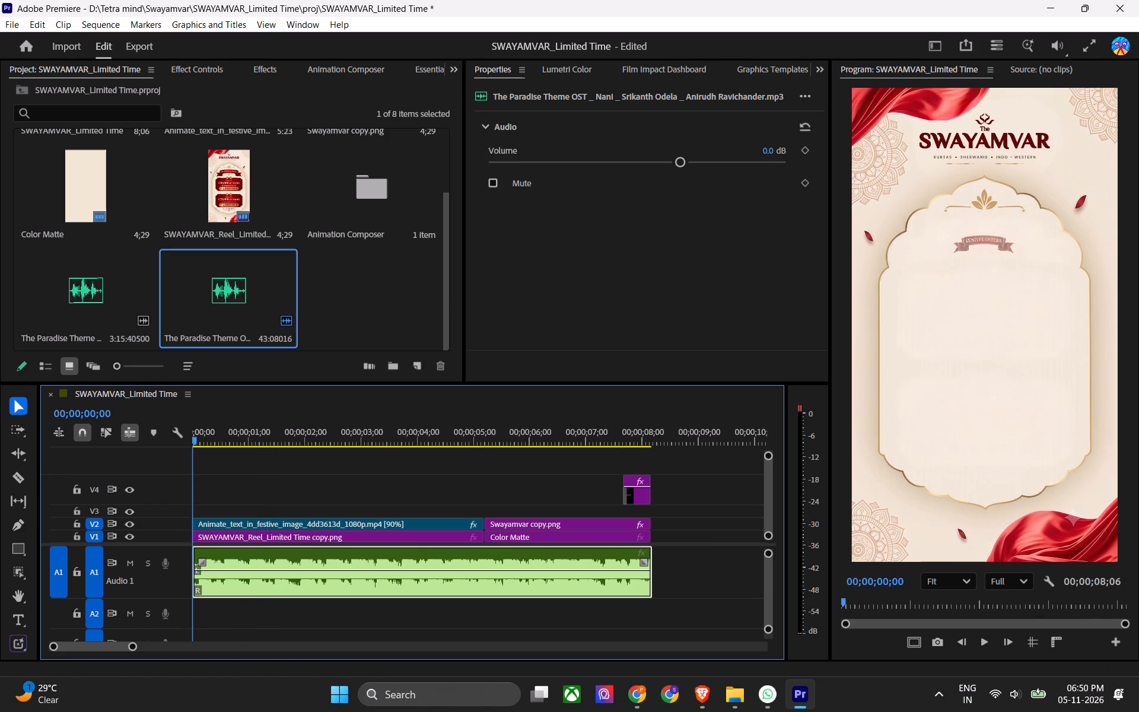
# Save the project with the trimmed theme music.
pyautogui.hotkey('ctrl', 's')
# Play back the reel, fade out the theme music over about its last 2.3 seconds, and save the project.
pyautogui.press('space')
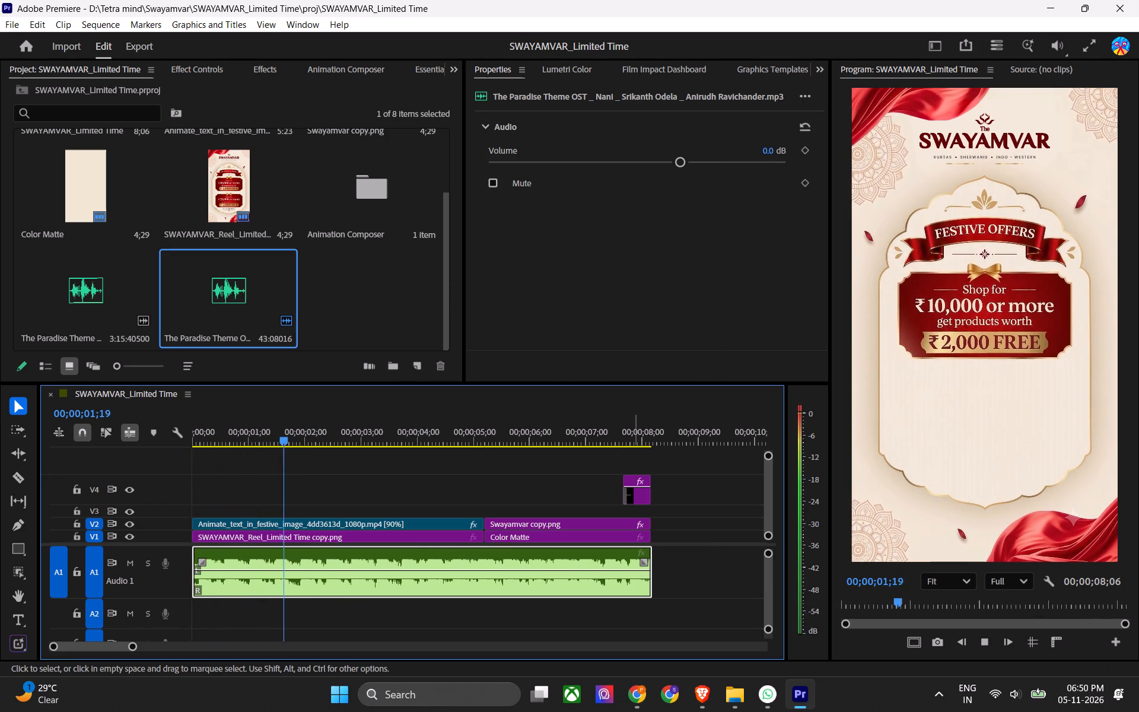
pyautogui.moveTo(640, 563); pyautogui.dragTo(521, 563)
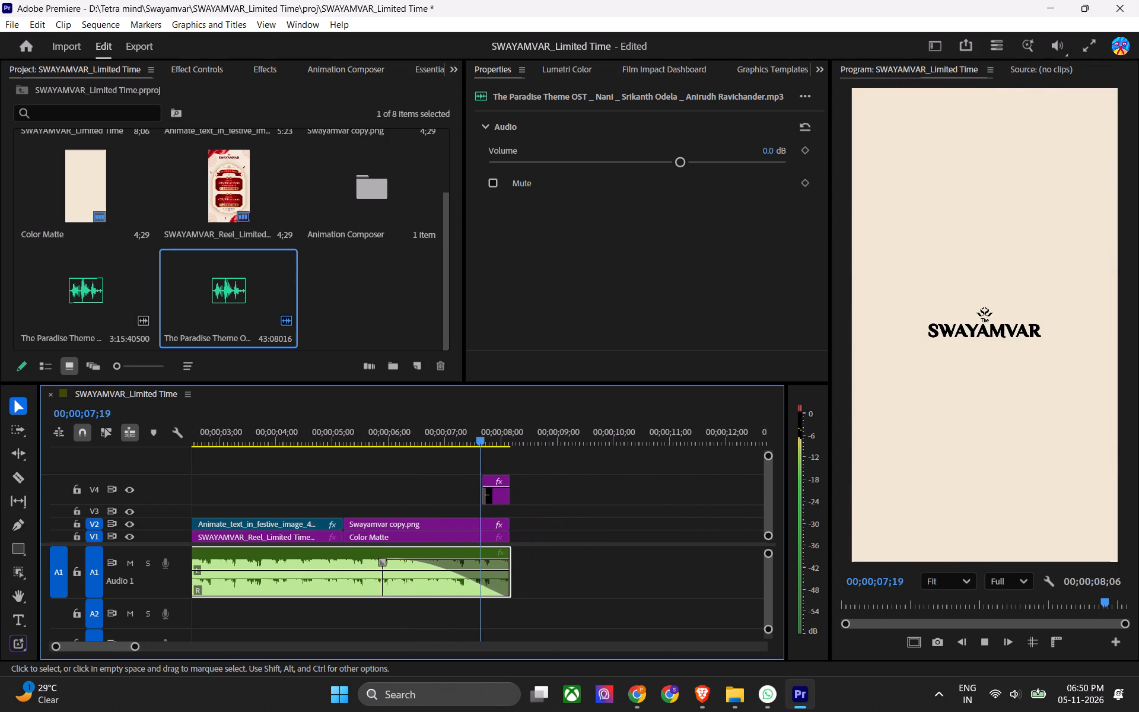
pyautogui.press('space')
pyautogui.hotkey('ctrl', 's')
pyautogui.press('1')
# Start a media export of the sequence and browse its save location to the Swayamvar folder in Tetra mind.
pyautogui.hotkey('ctrl', 'm')
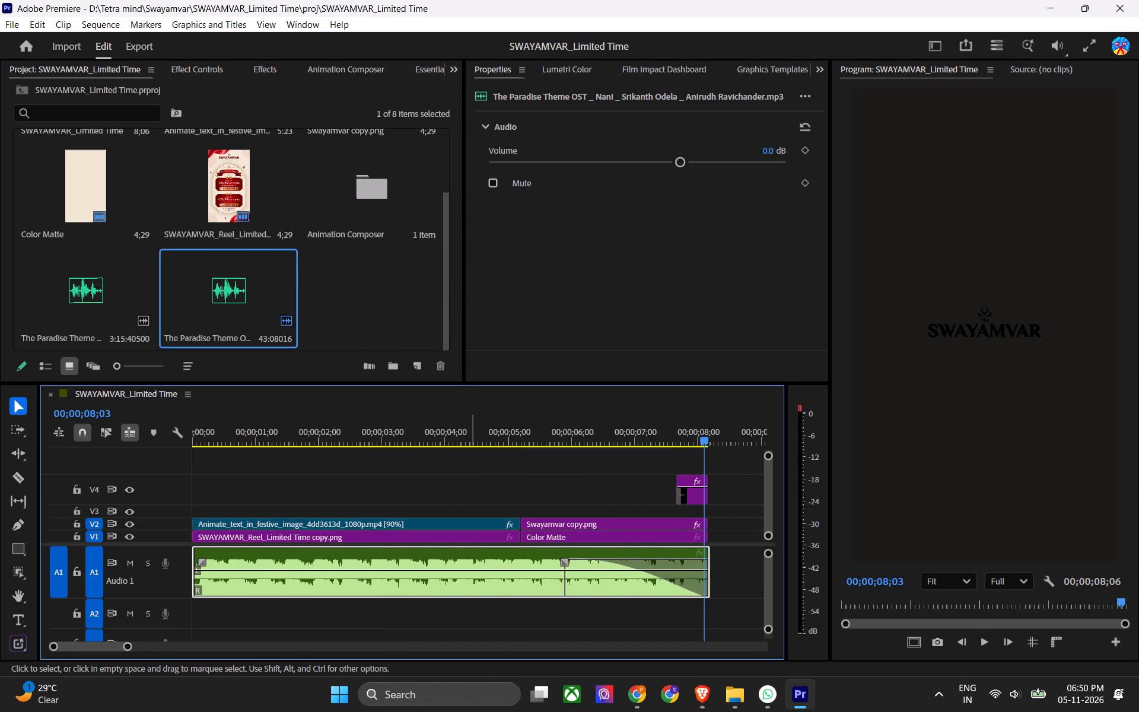
pyautogui.click(394, 148)
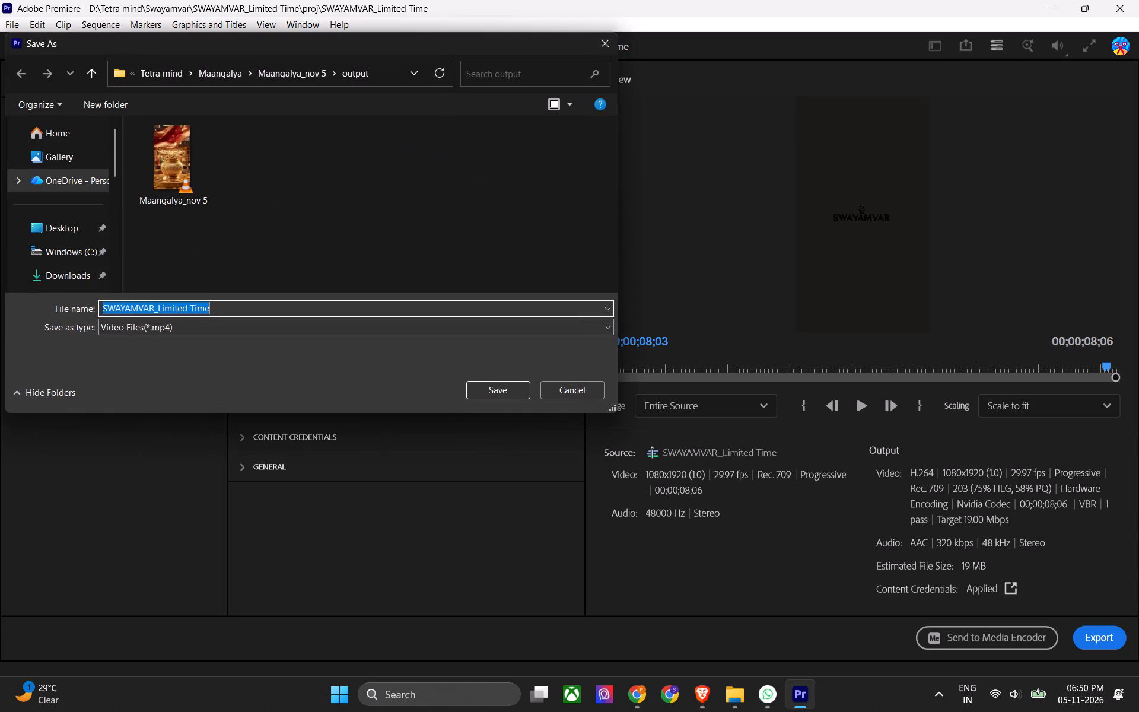
pyautogui.click(149, 78)
pyautogui.scroll(-1, 432, 220)
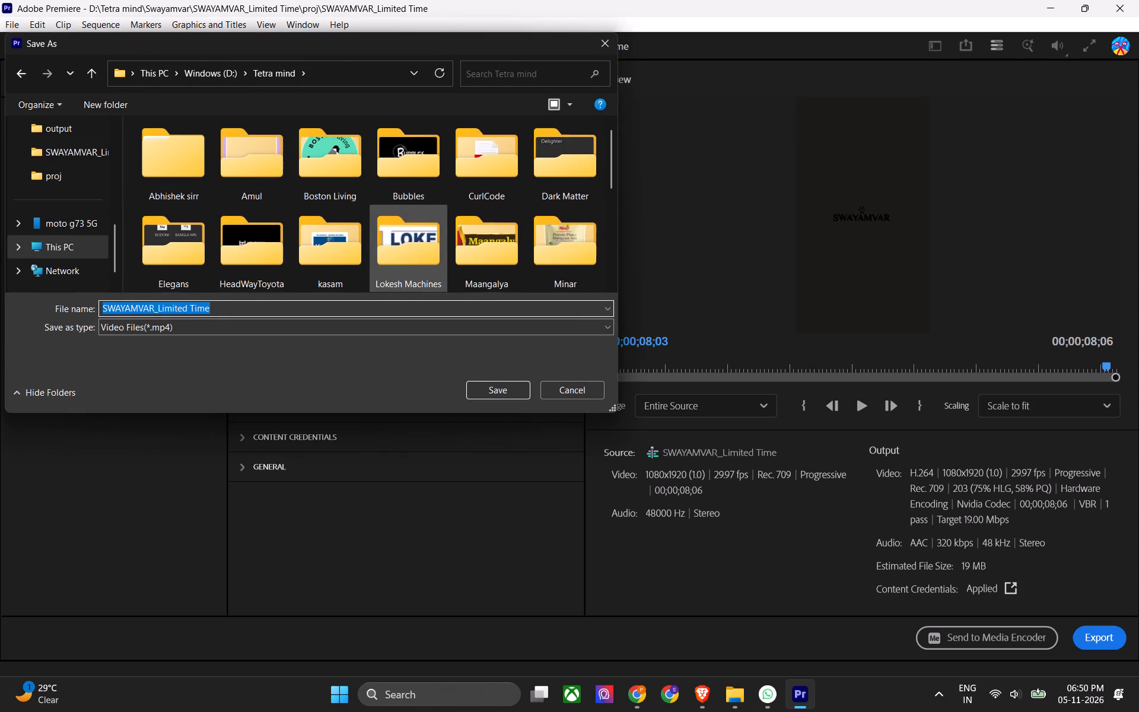
pyautogui.scroll(-2, 432, 220)
pyautogui.click(292, 226)
pyautogui.doubleClick(280, 232)
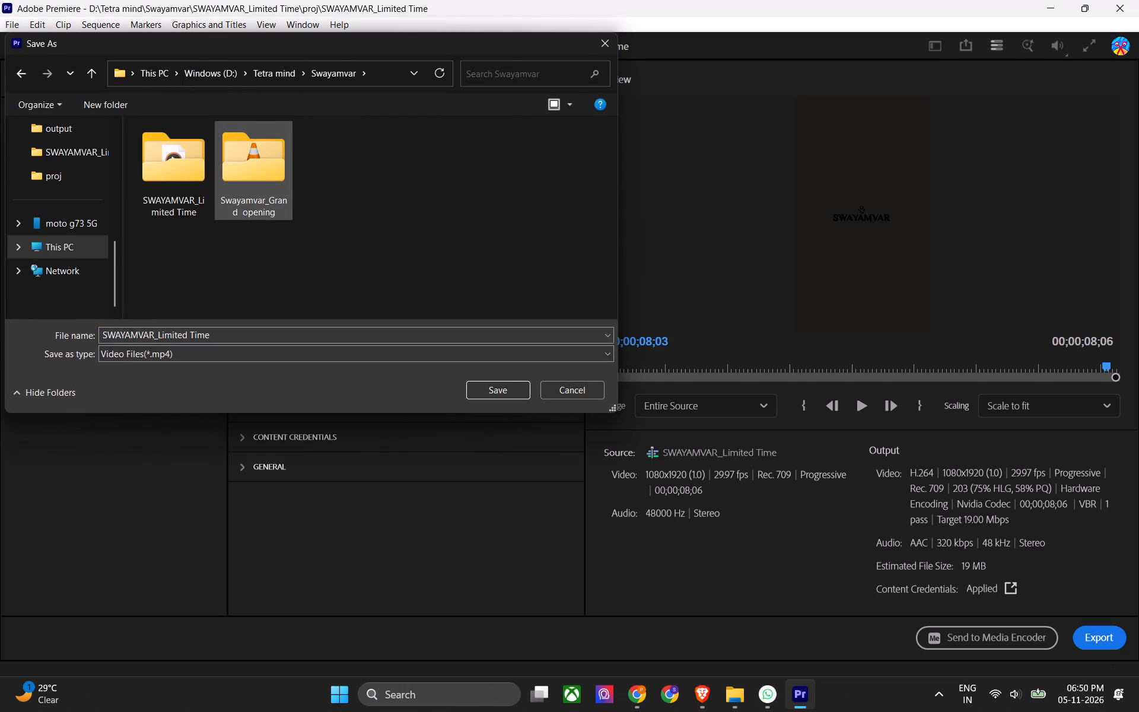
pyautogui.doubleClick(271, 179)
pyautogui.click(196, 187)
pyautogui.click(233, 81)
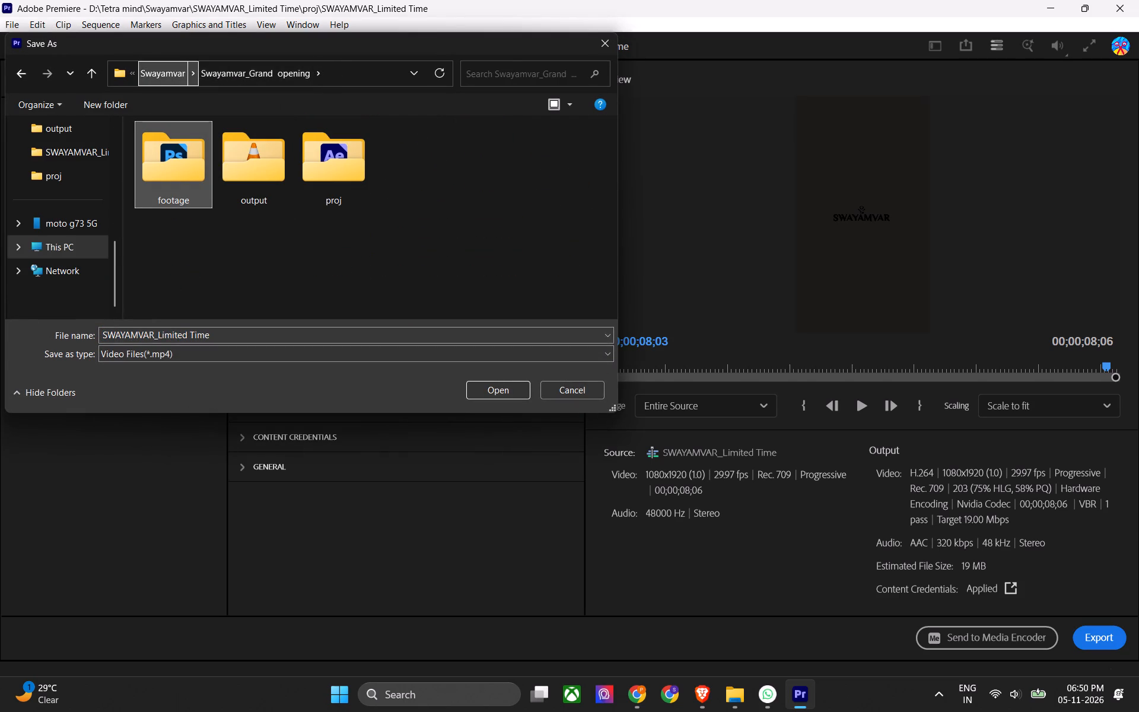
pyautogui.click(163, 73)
# Set the export location to the output folder inside SWAYAMVAR_Limited Time, keeping the file name SWAYAMVAR_Limited Time.
pyautogui.doubleClick(171, 175)
pyautogui.doubleClick(274, 183)
pyautogui.click(511, 390)
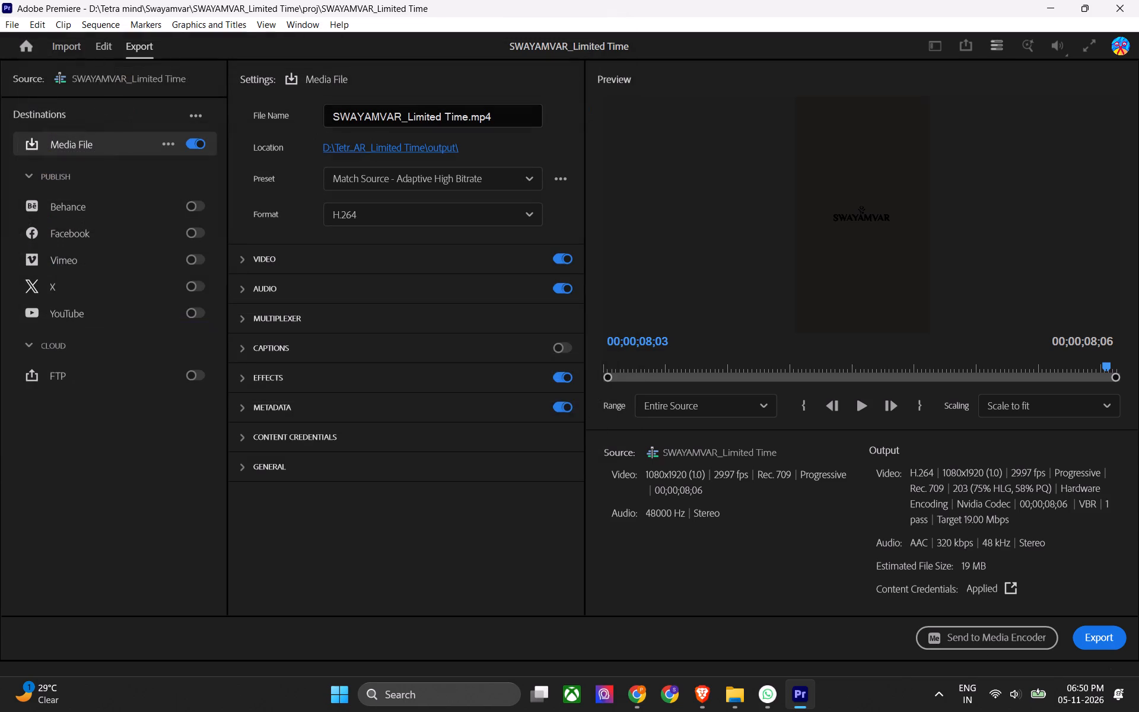
# Export the reel as SWAYAMVAR_Limited Time.mp4.
pyautogui.click(1092, 640)
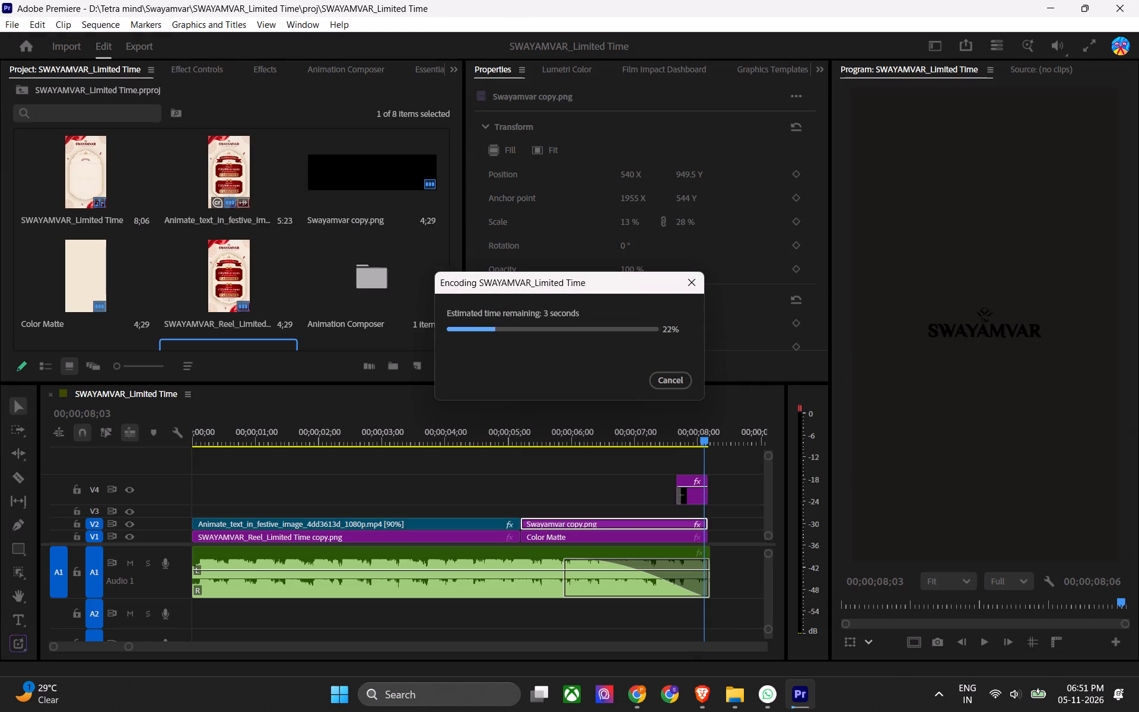
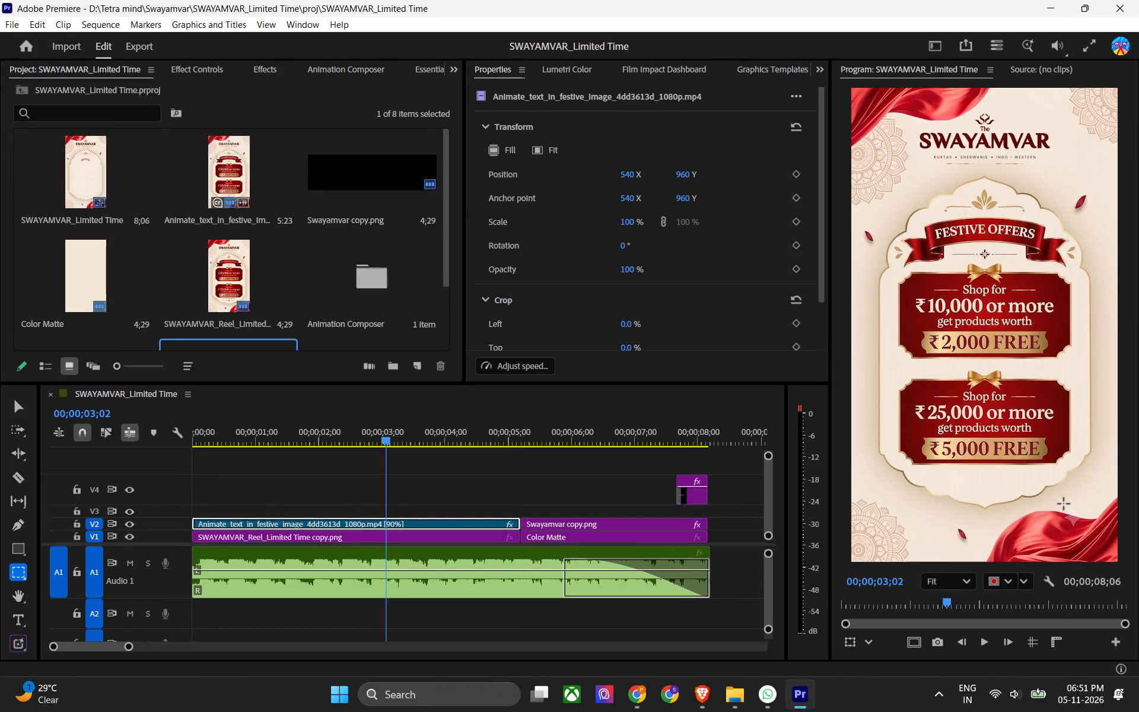
# Draw a small rectangle mask over the lower-right red fabric on the animated text clip and assign it to the clip's Opacity.
pyautogui.moveTo(1058, 506); pyautogui.dragTo(1089, 529)
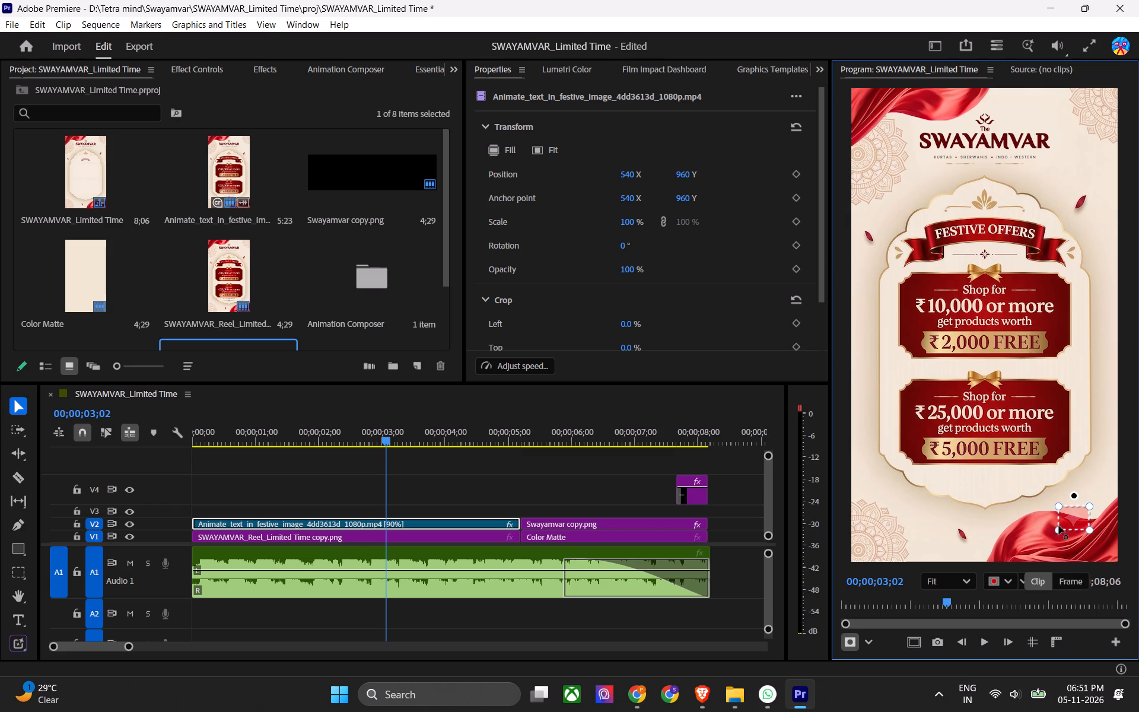
pyautogui.click(198, 71)
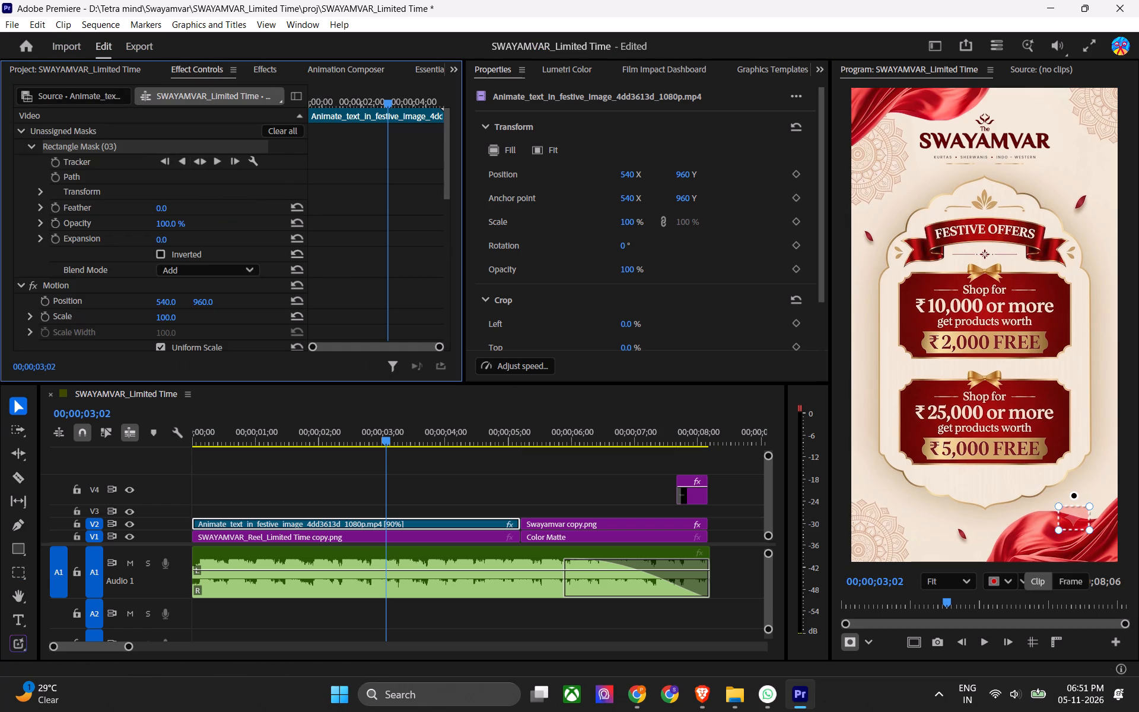
pyautogui.rightClick(122, 147)
pyautogui.click(160, 154)
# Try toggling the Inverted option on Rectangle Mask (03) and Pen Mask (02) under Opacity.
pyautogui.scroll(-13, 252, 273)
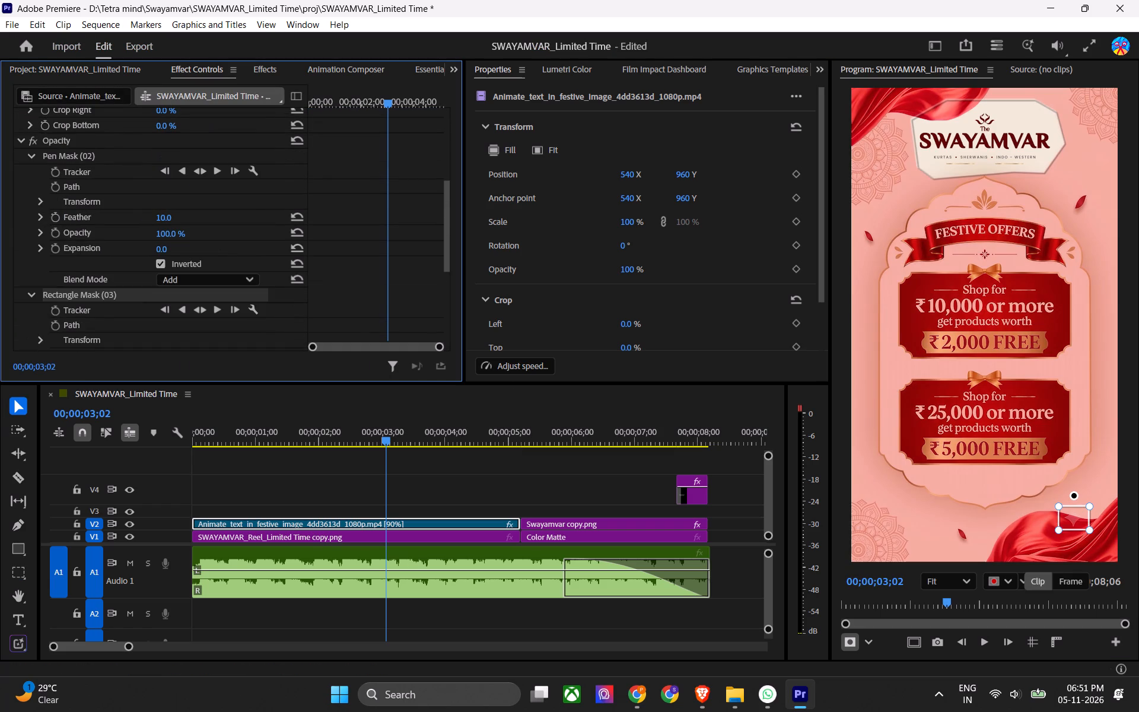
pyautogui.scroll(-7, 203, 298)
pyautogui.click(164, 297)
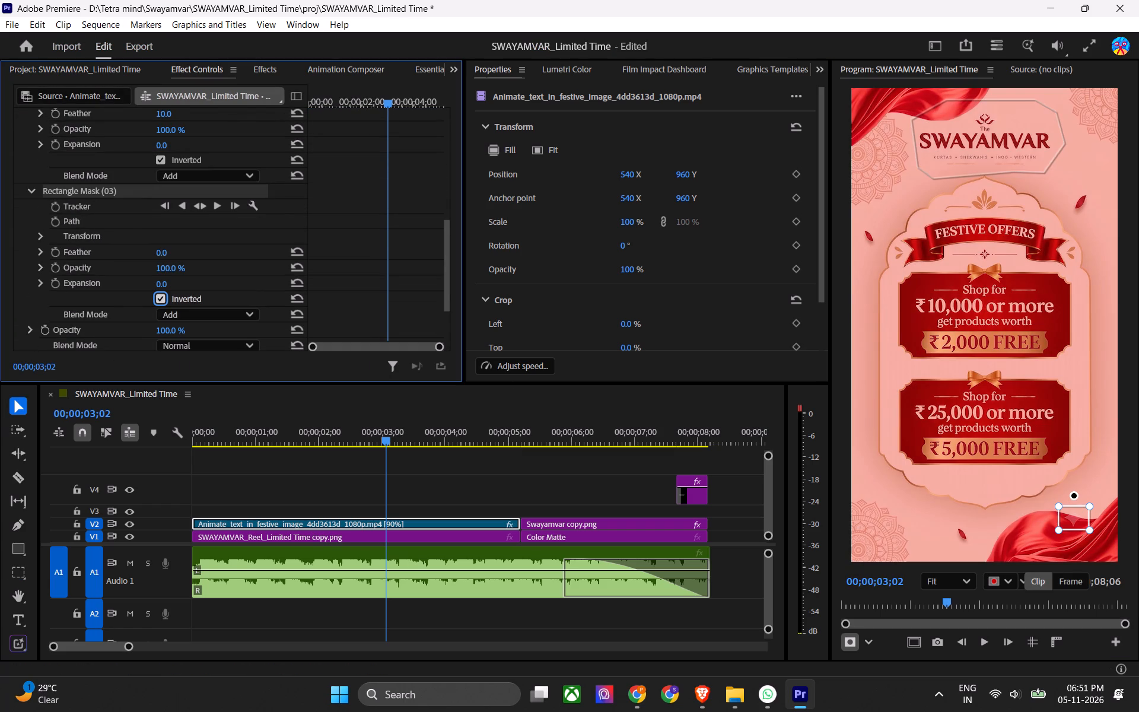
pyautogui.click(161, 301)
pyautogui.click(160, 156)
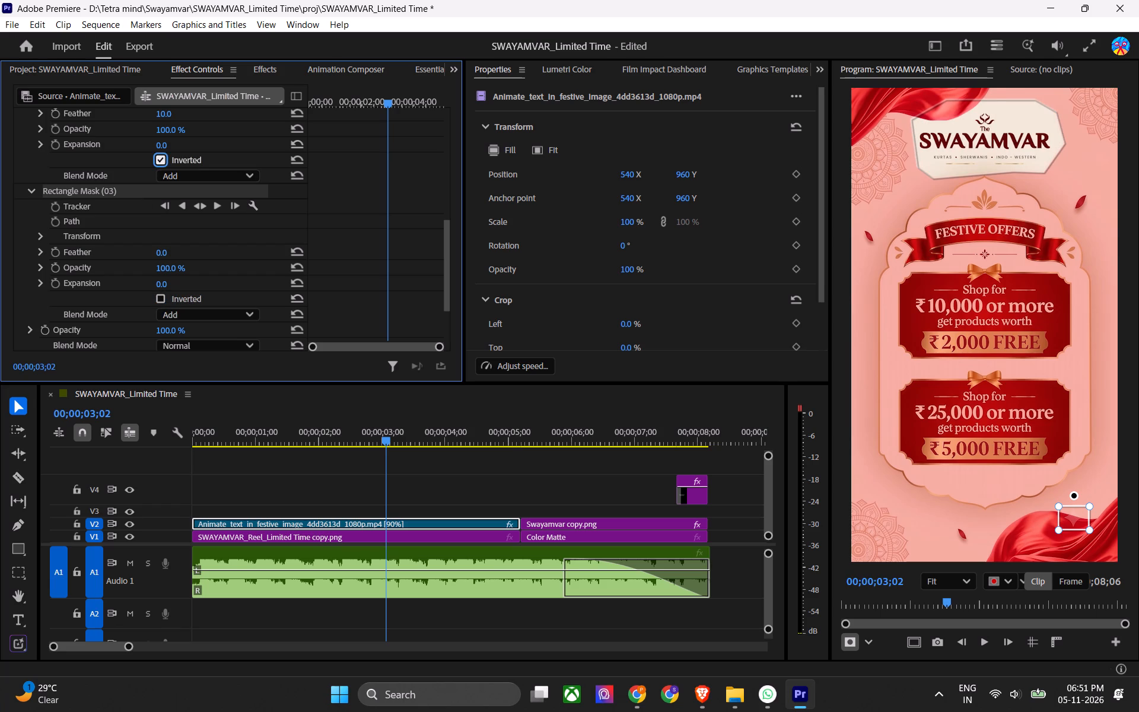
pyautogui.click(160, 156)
# Compare the pen and rectangle masks under Opacity and invert Rectangle Mask (03).
pyautogui.scroll(-7, 224, 276)
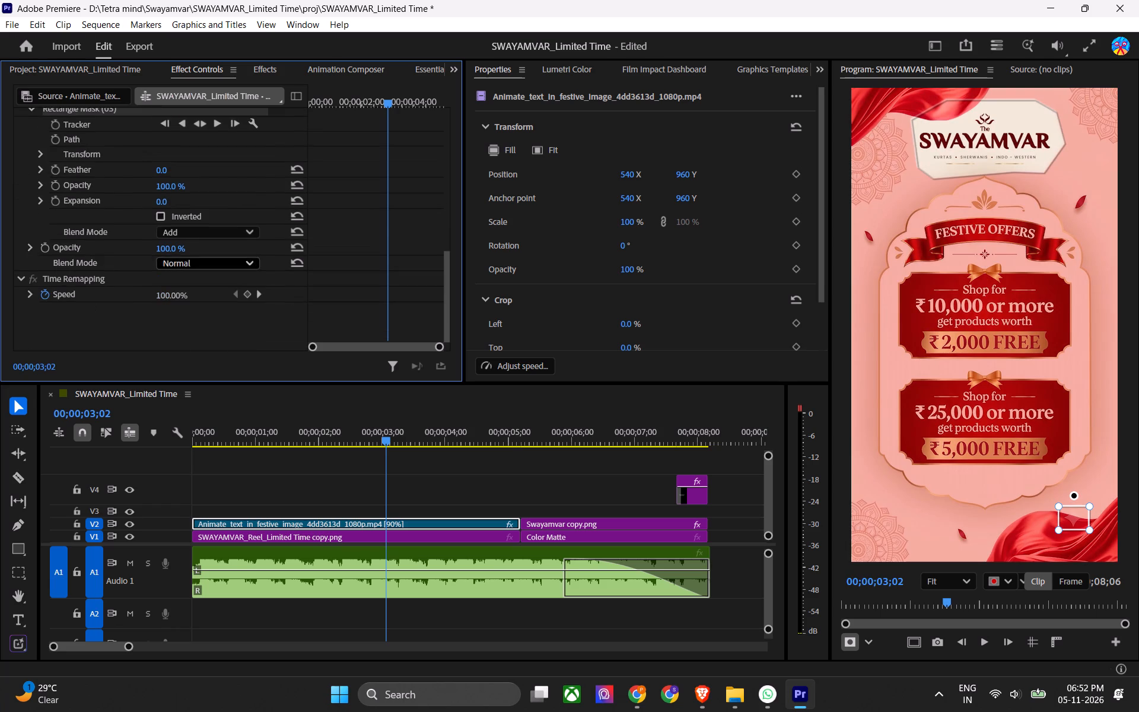
pyautogui.scroll(5, 215, 272)
pyautogui.click(109, 182)
pyautogui.scroll(5, 372, 233)
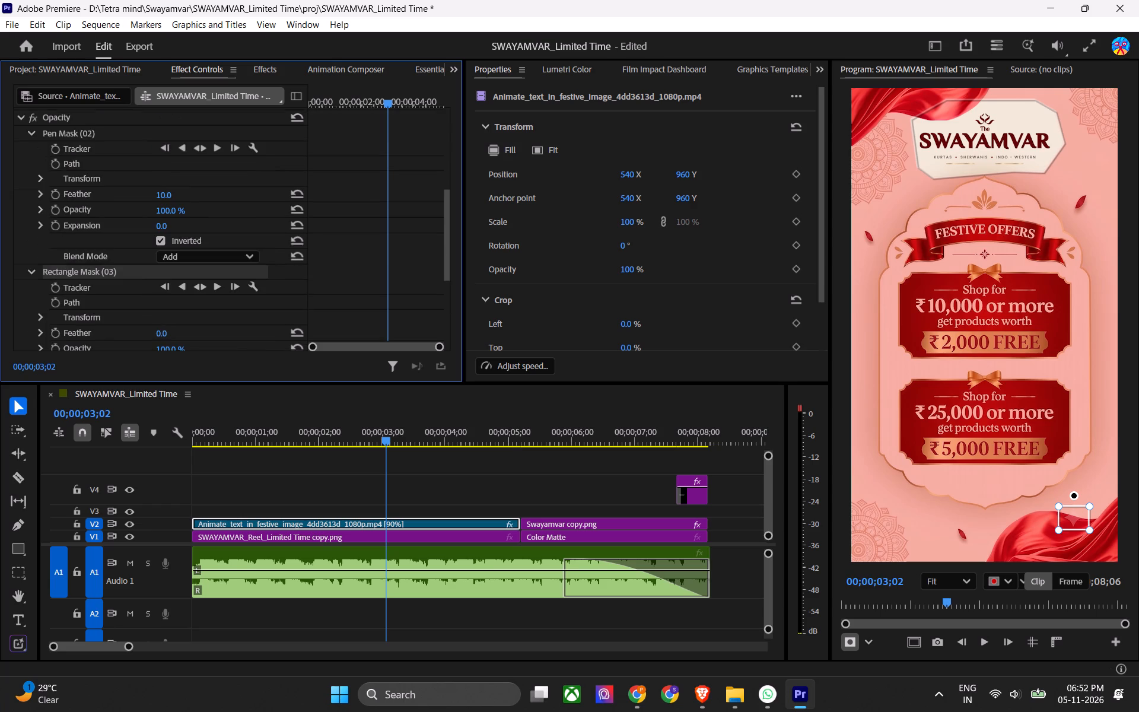
pyautogui.scroll(7, 371, 237)
pyautogui.click(77, 221)
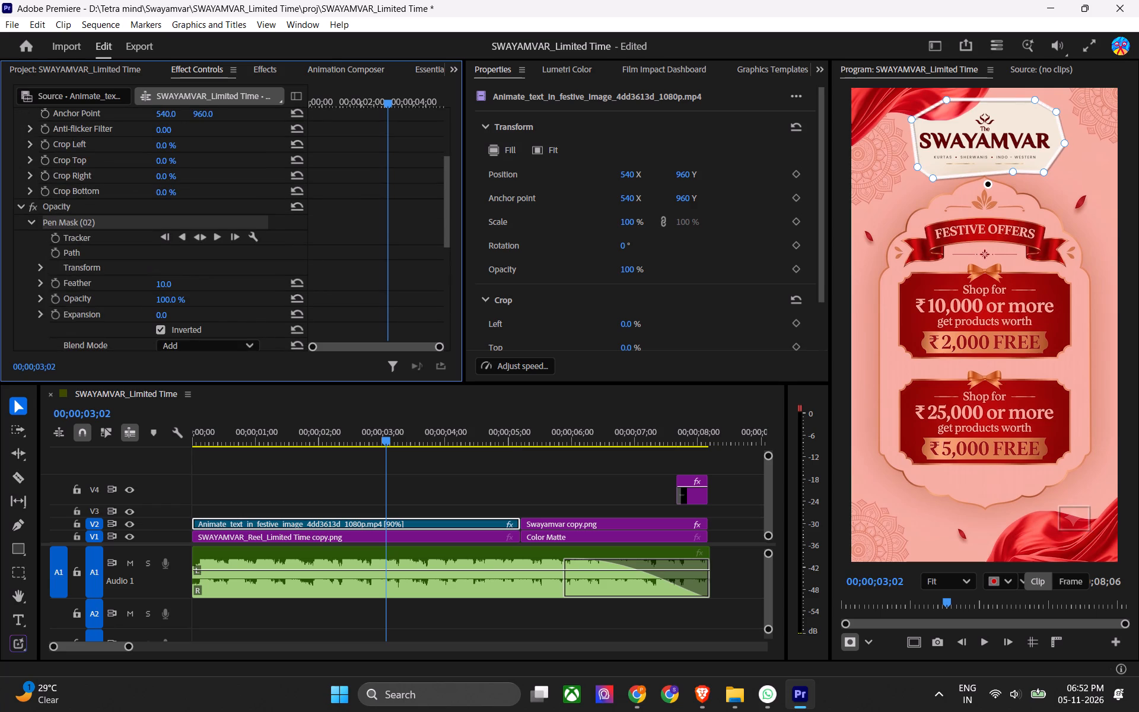
pyautogui.scroll(-4, 110, 288)
pyautogui.click(98, 300)
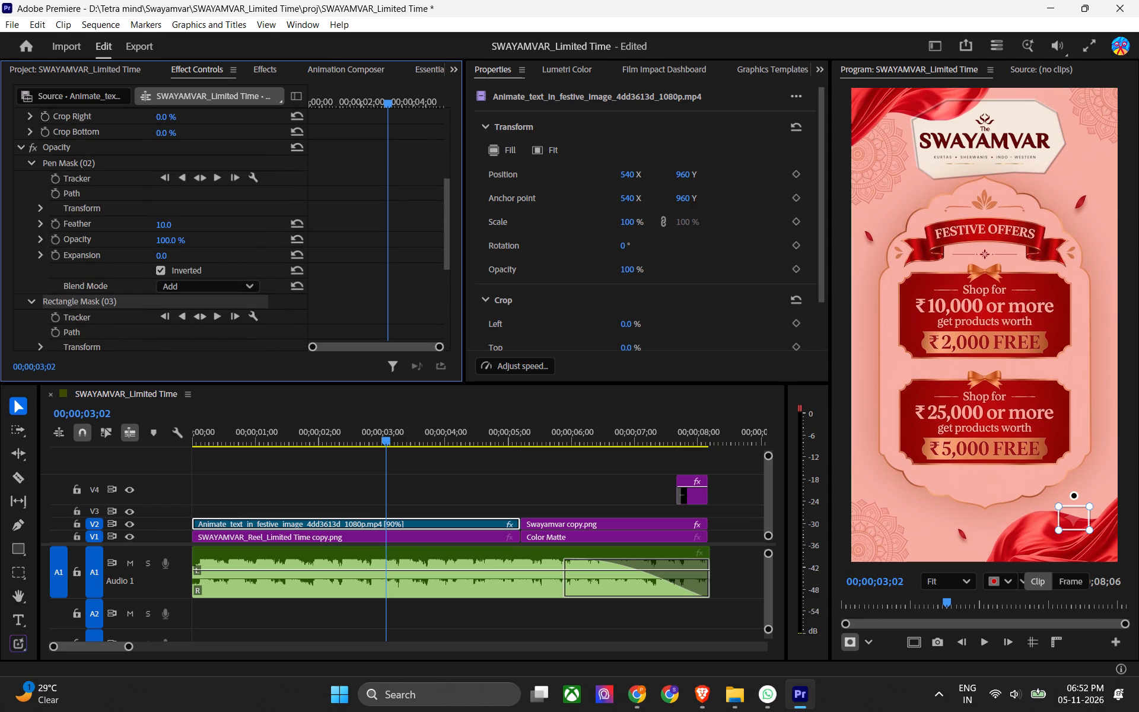
pyautogui.scroll(-5, 193, 330)
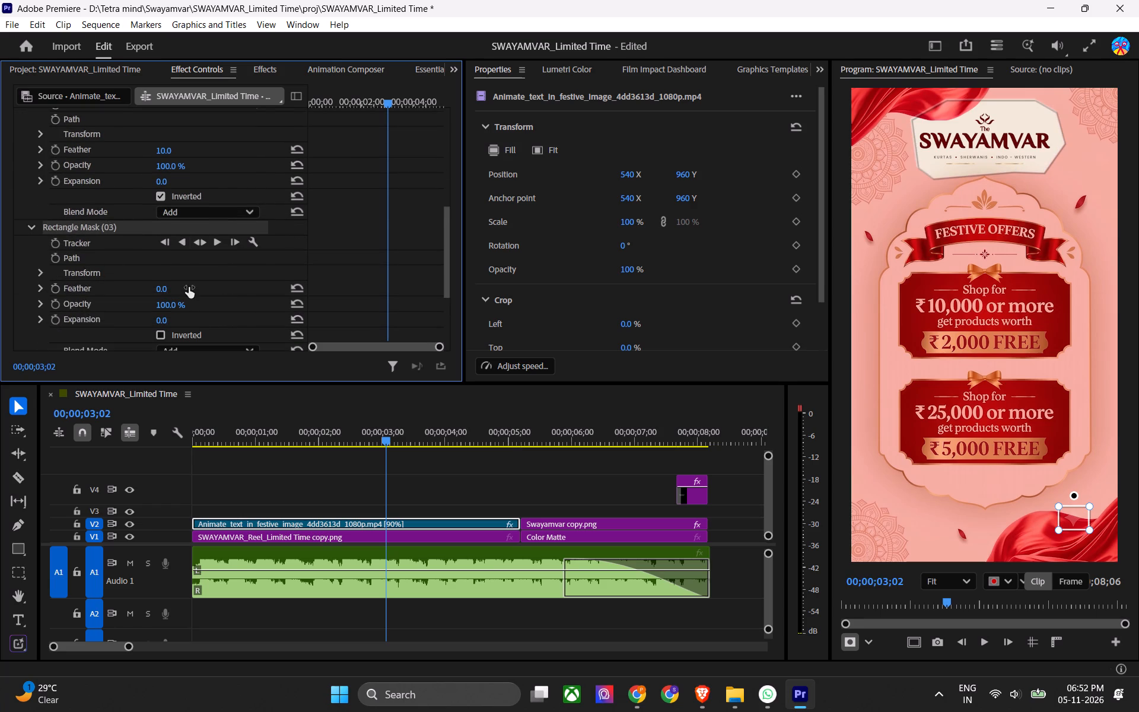
pyautogui.scroll(-2, 191, 290)
pyautogui.click(162, 307)
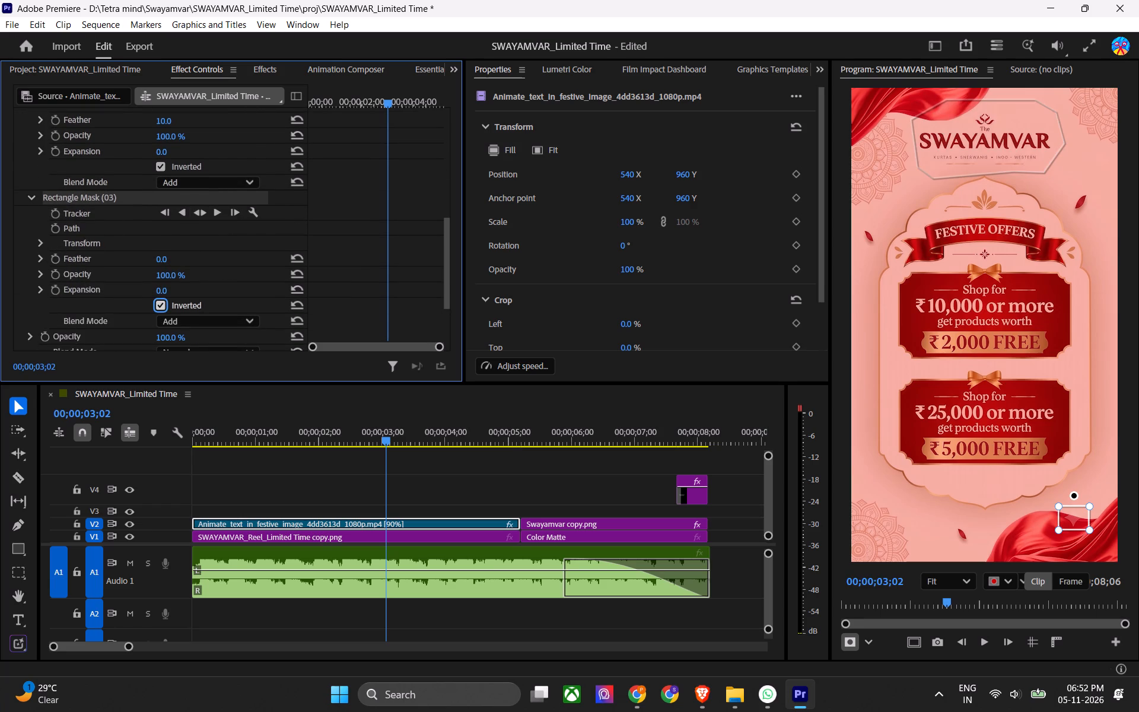
pyautogui.click(321, 502)
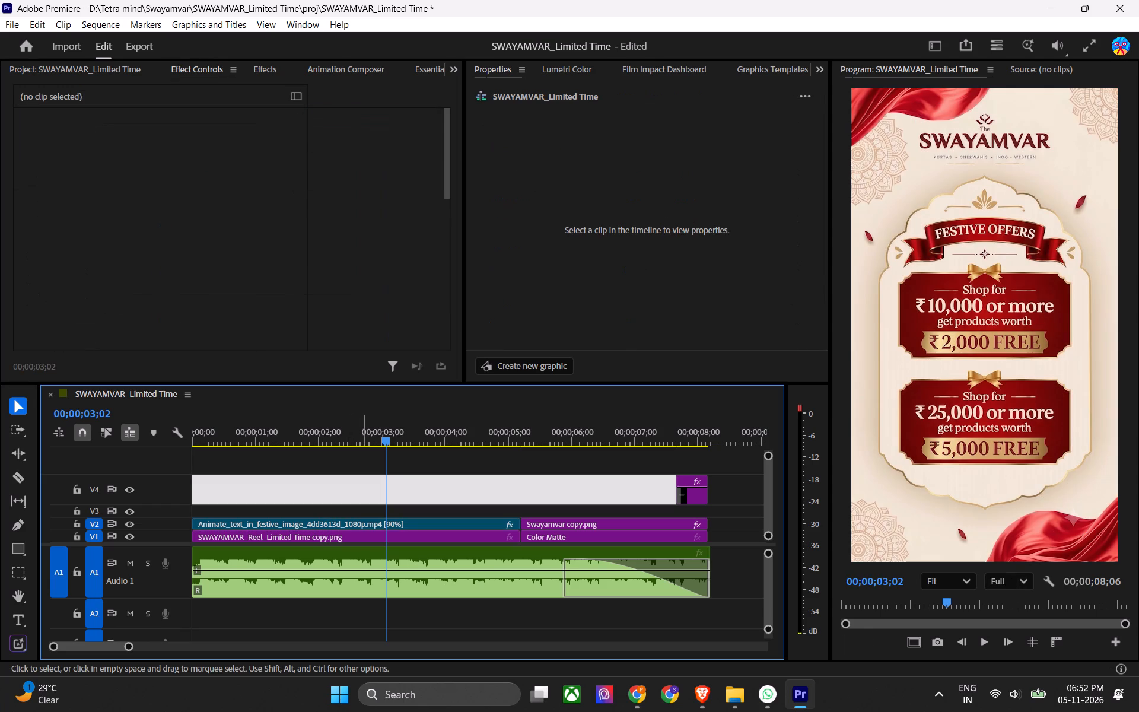
pyautogui.hotkey('ctrl', 'z')
pyautogui.hotkey('ctrl', 'shift', 'z')
# Nest the animated text clip on V2 with the default name and save the project.
pyautogui.moveTo(370, 430); pyautogui.dragTo(353, 449)
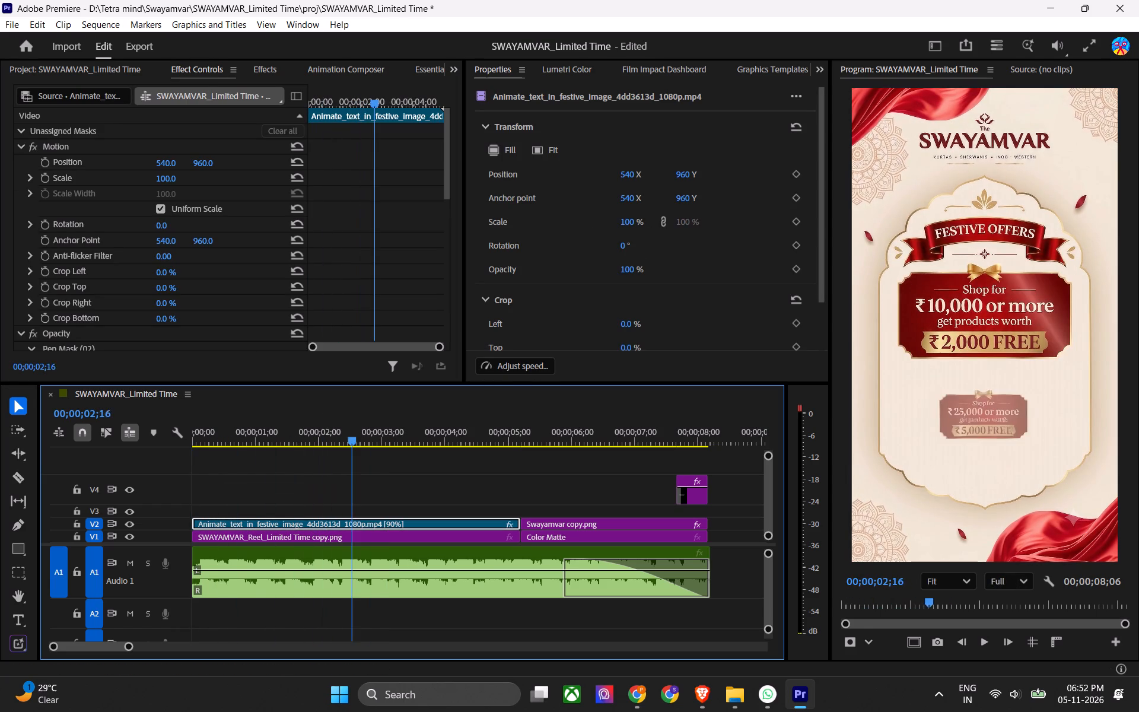
pyautogui.moveTo(353, 449); pyautogui.dragTo(357, 449)
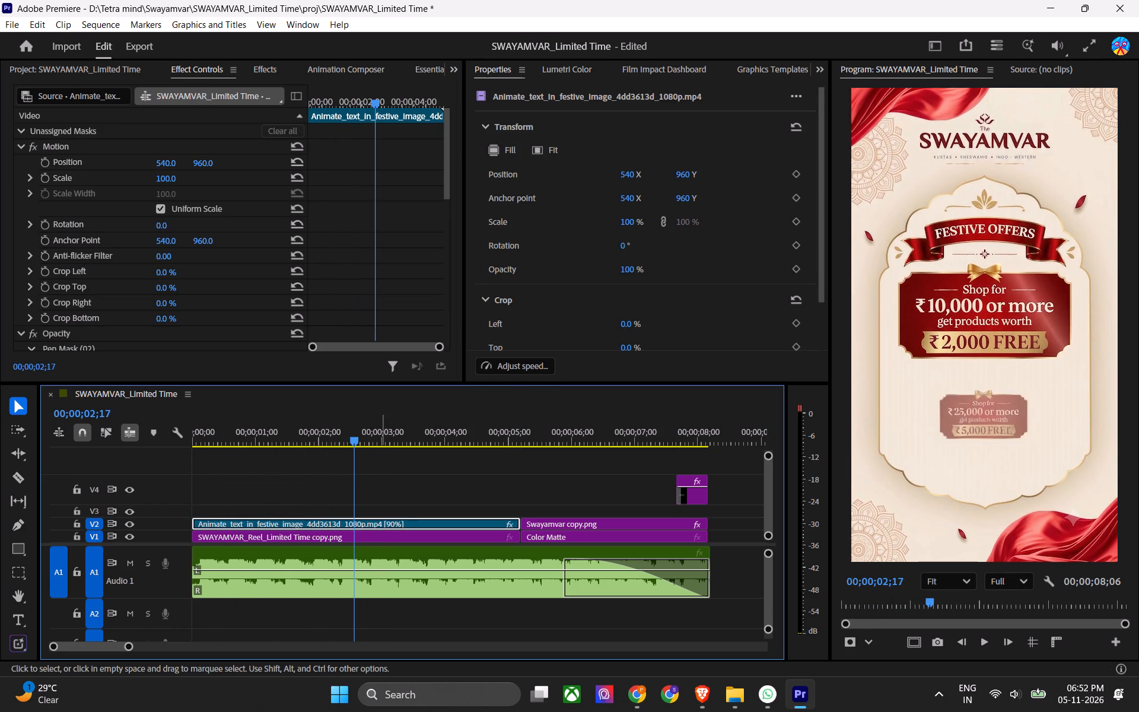
pyautogui.click(388, 506)
pyautogui.click(378, 520)
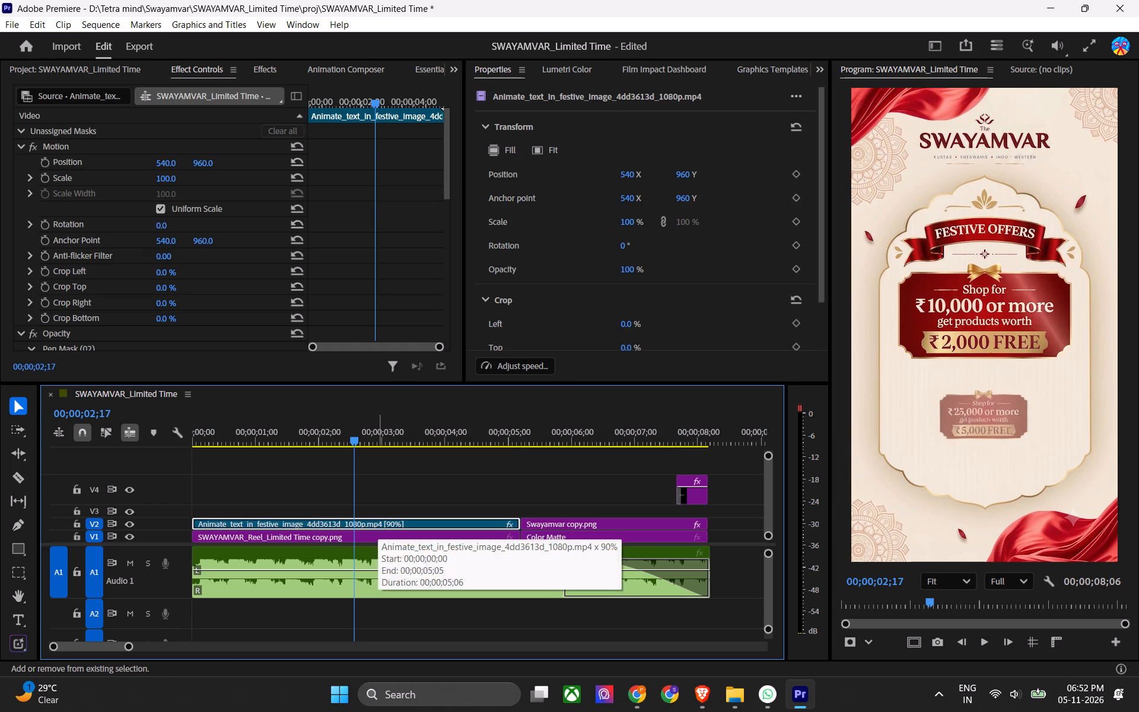
pyautogui.hotkey('shift', 'n')
pyautogui.press('Return')
pyautogui.click(378, 520)
pyautogui.hotkey('ctrl', 's')
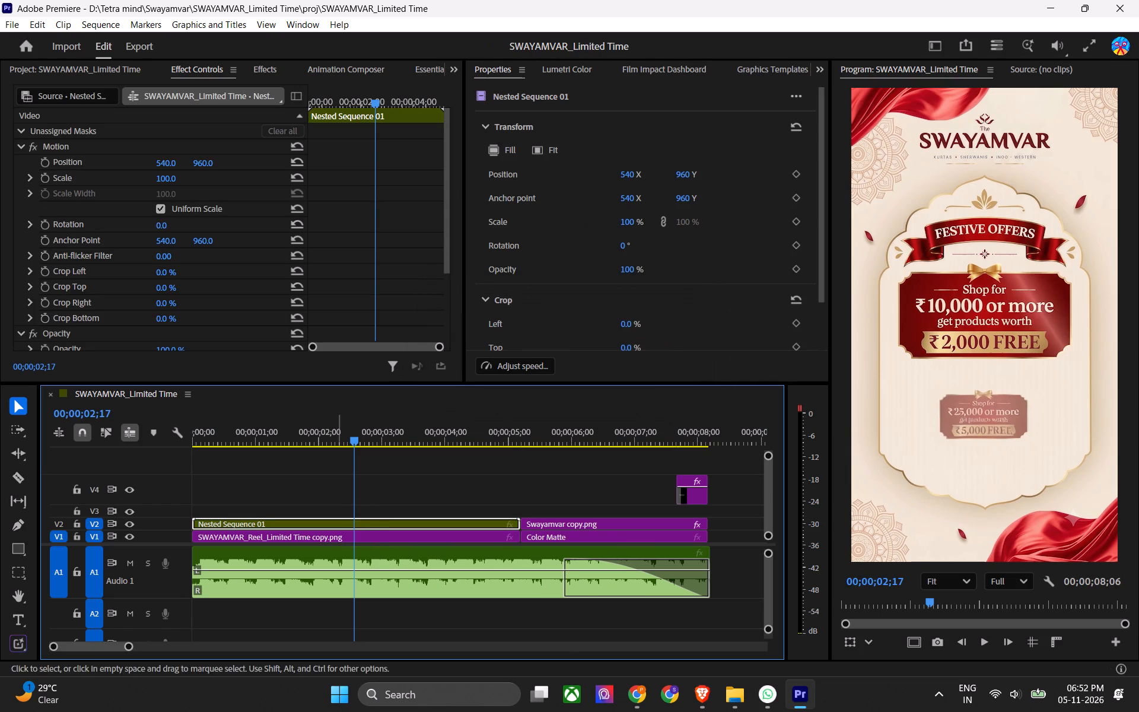
# Draw a closed five-point pen mask on the nested clip around the top edge of the lower-right red fabric.
pyautogui.scroll(-1, 351, 272)
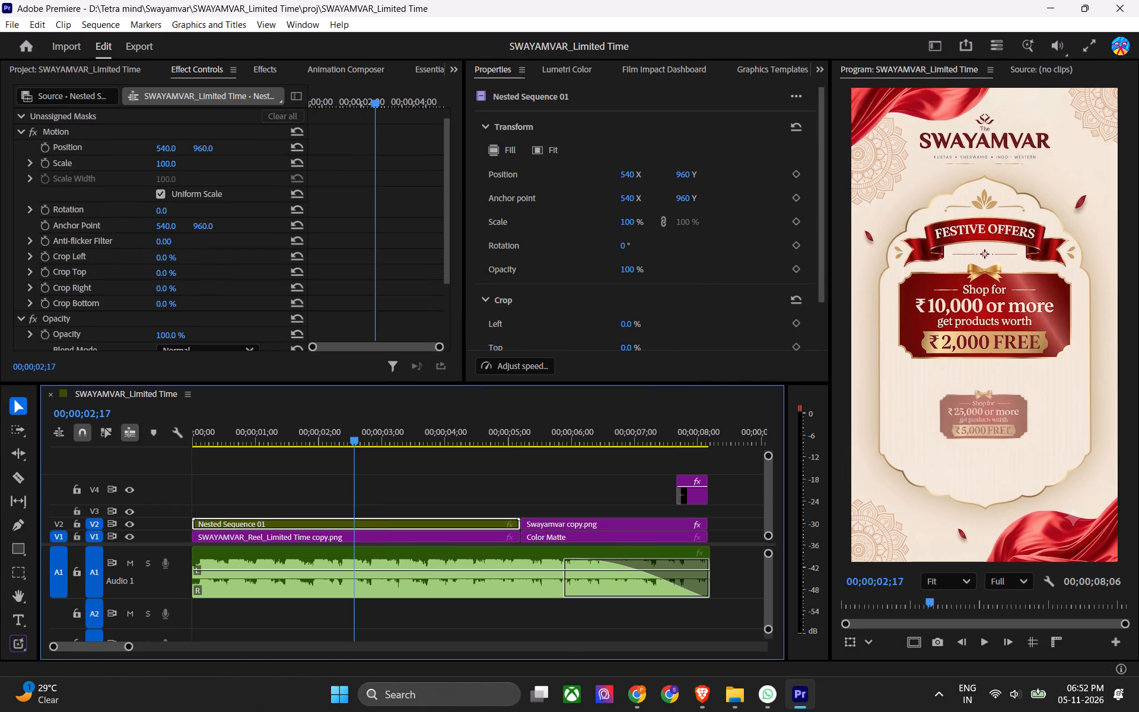
pyautogui.click(21, 579)
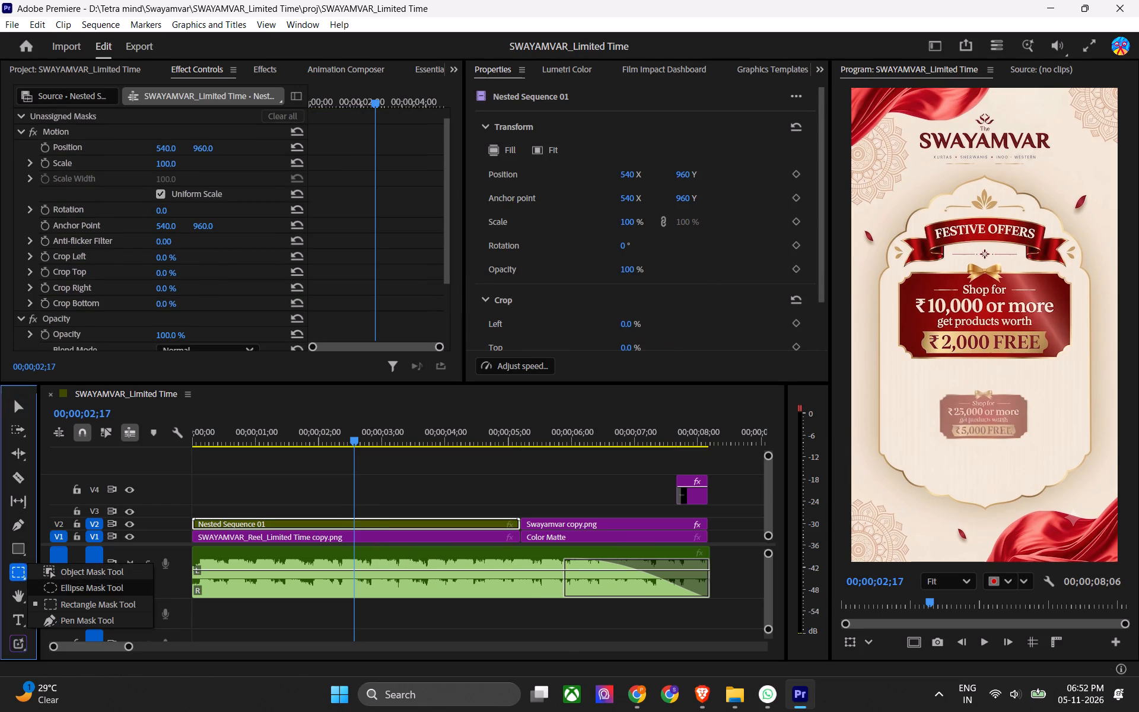
pyautogui.click(79, 616)
pyautogui.click(1089, 505)
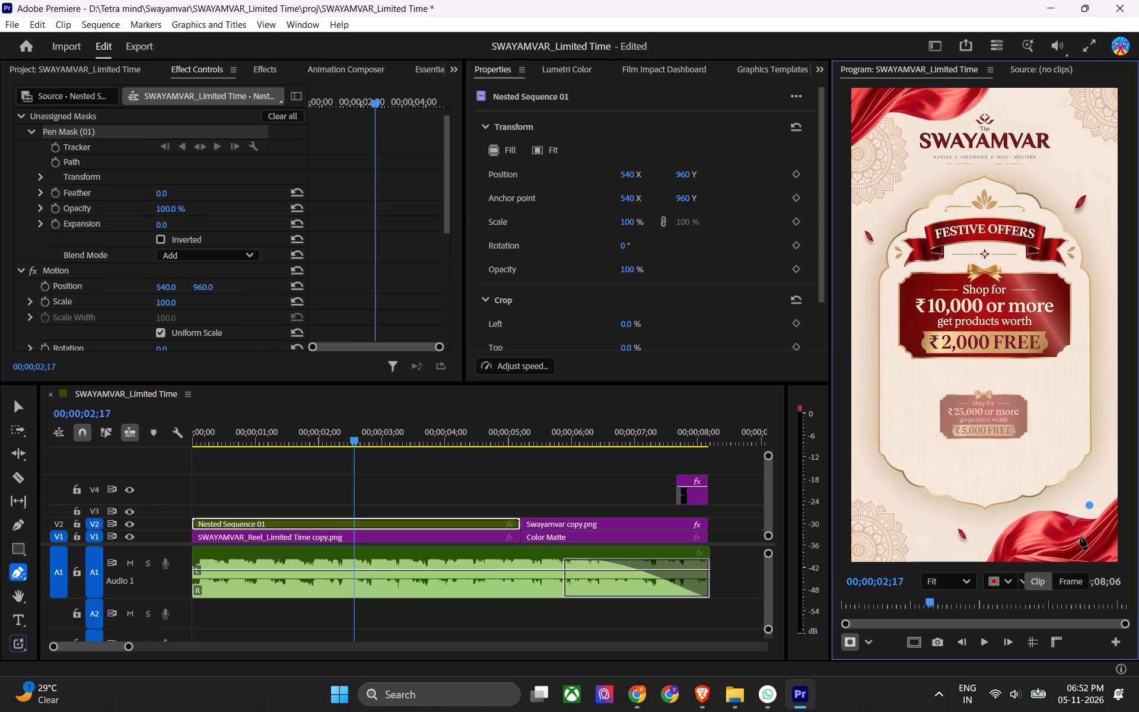
pyautogui.click(1080, 537)
pyautogui.click(1058, 532)
pyautogui.click(1058, 511)
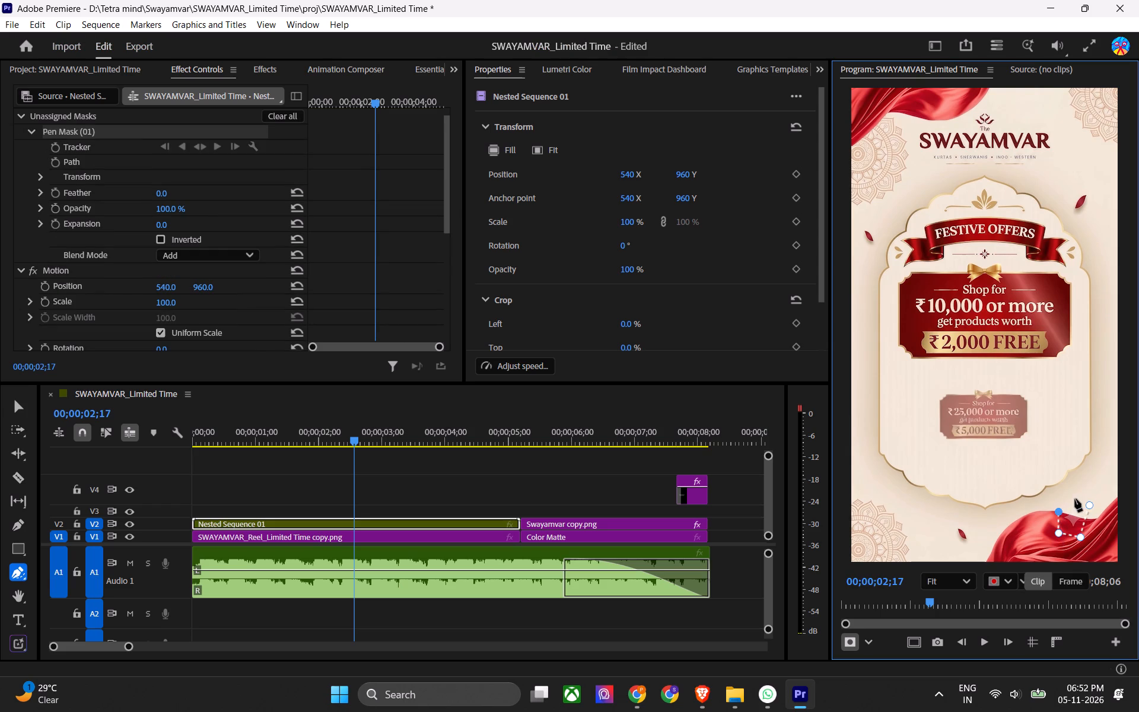
pyautogui.click(1075, 499)
pyautogui.click(1088, 504)
# Invert the new pen mask and assign it to the nested clip's Opacity.
pyautogui.scroll(-1, 370, 245)
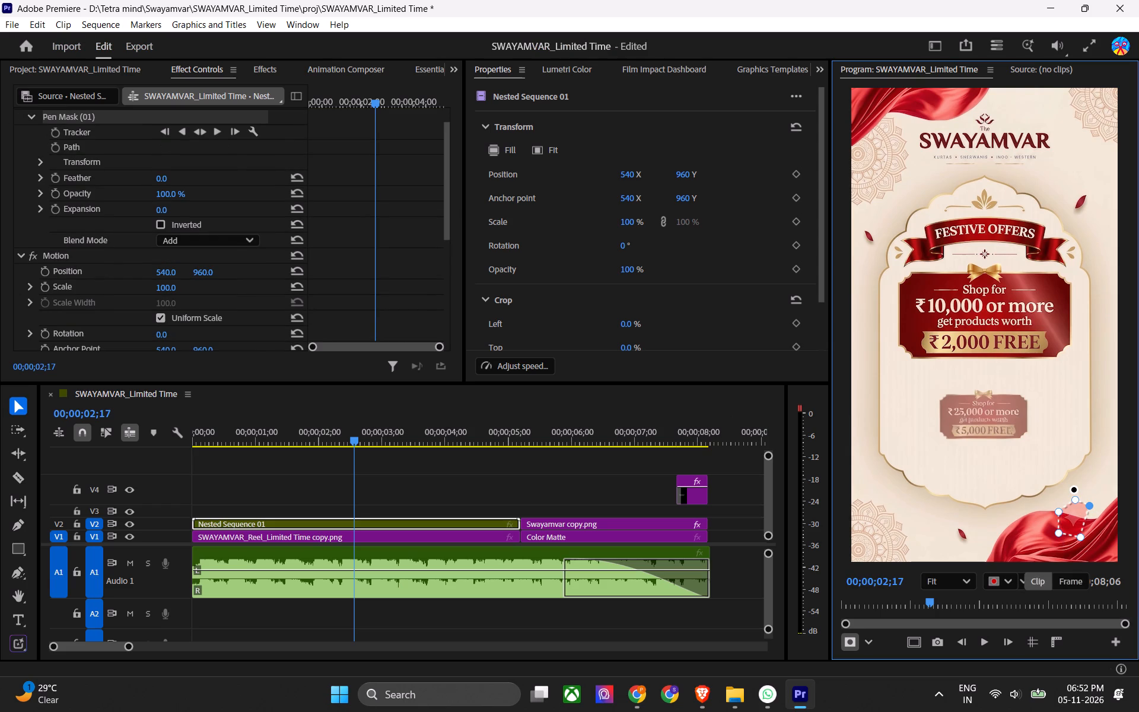
pyautogui.click(163, 224)
pyautogui.scroll(2, 188, 183)
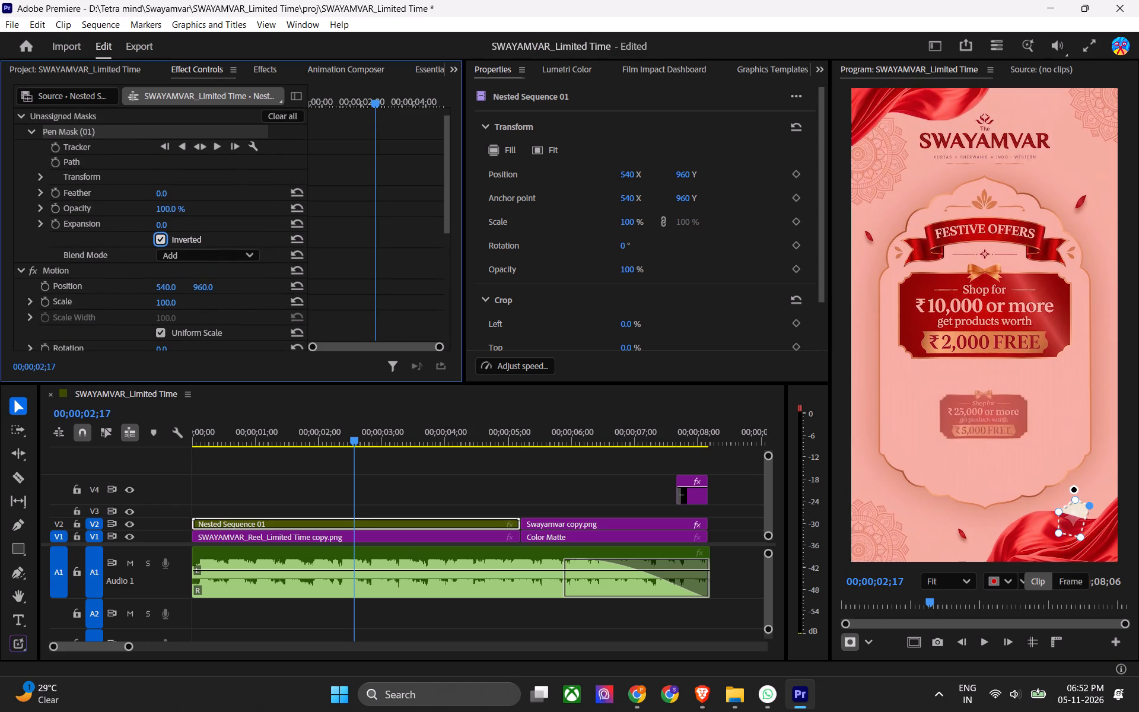
pyautogui.rightClick(98, 147)
pyautogui.click(112, 153)
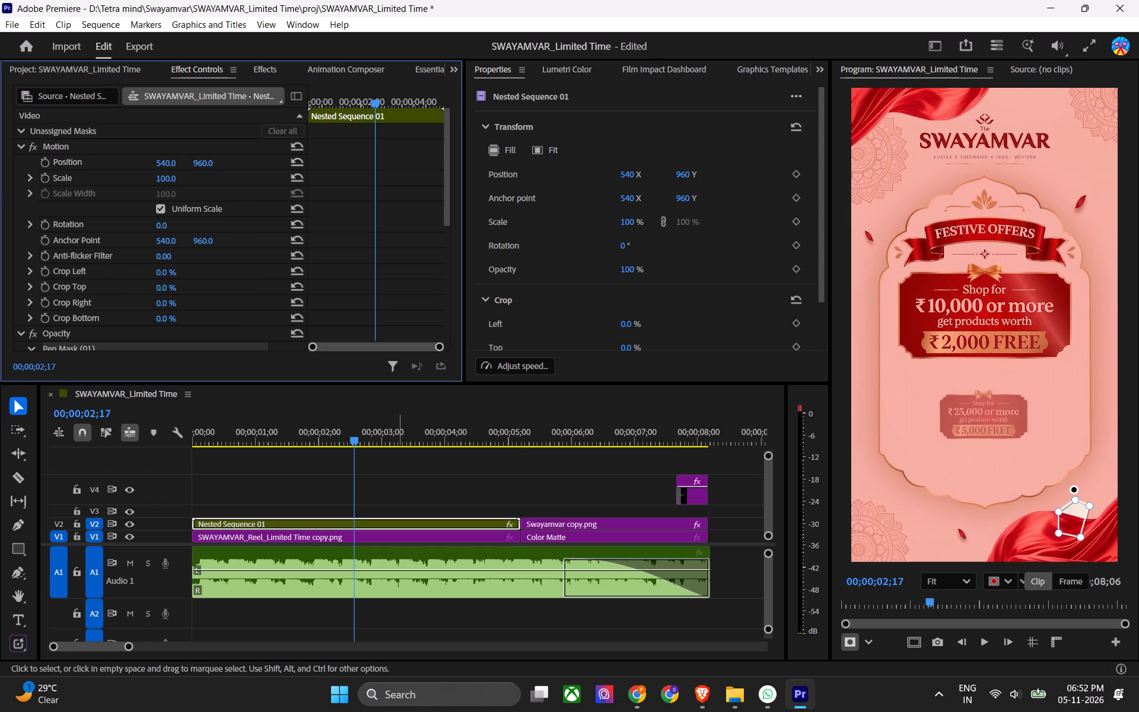
pyautogui.click(399, 488)
# Save the project and play and scrub through the nested clip to check the masked area.
pyautogui.hotkey('ctrl', 's')
pyautogui.press('space')
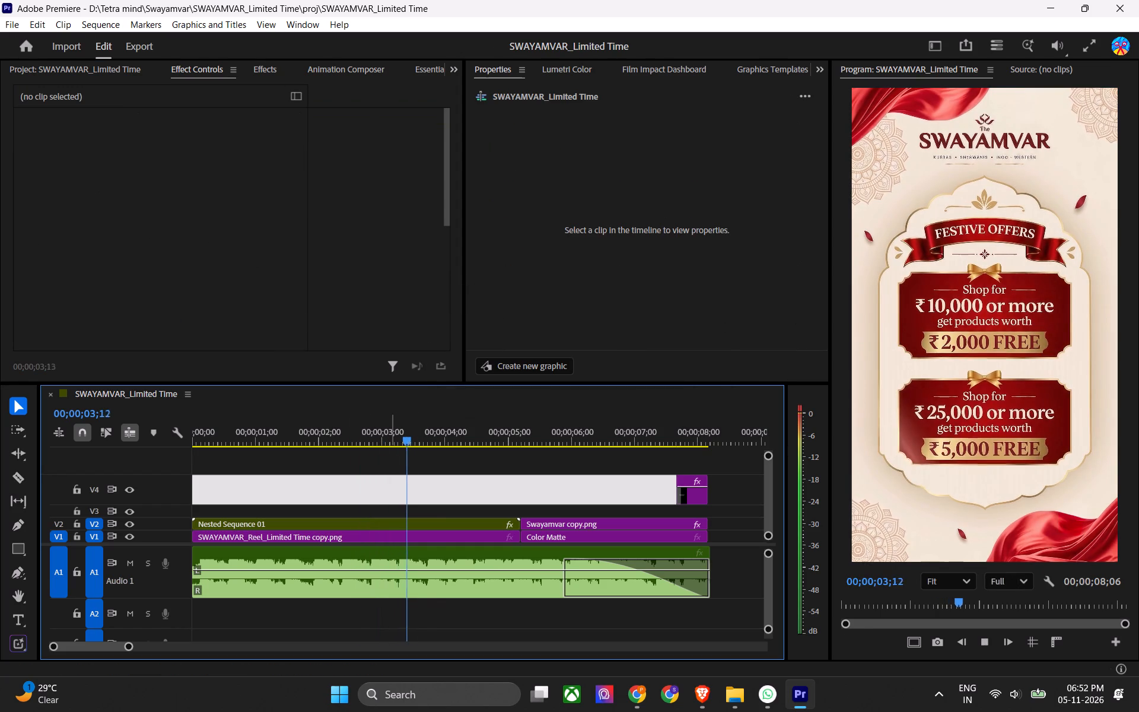
pyautogui.press('space')
pyautogui.moveTo(339, 439); pyautogui.dragTo(287, 485)
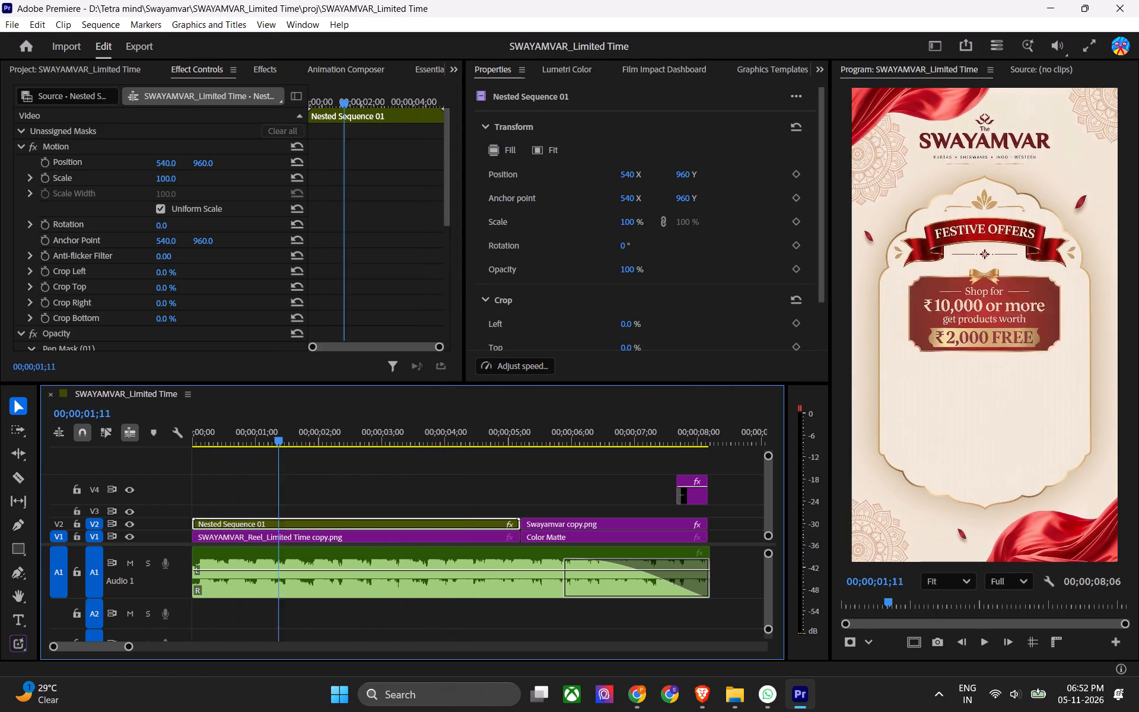
pyautogui.moveTo(287, 485); pyautogui.dragTo(466, 469)
# Save the project and export the SWAYAMVAR_Limited Time sequence again with the current export settings.
pyautogui.hotkey('ctrl', 's')
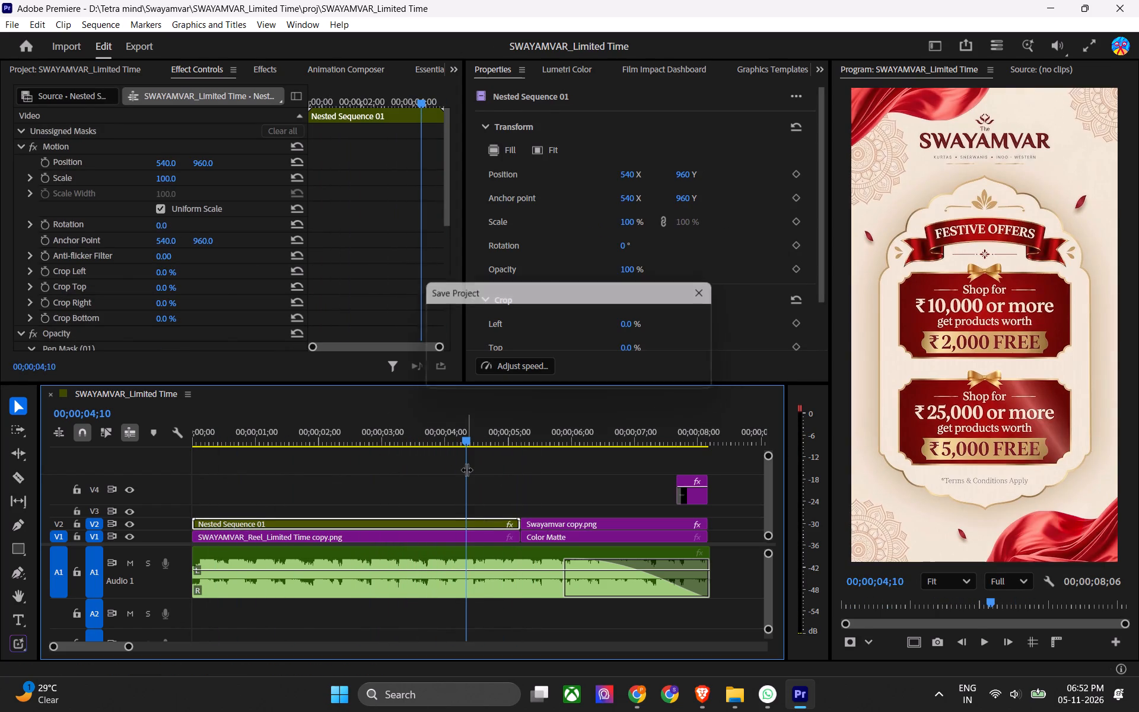
pyautogui.hotkey('ctrl', 'm')
pyautogui.press('Return')
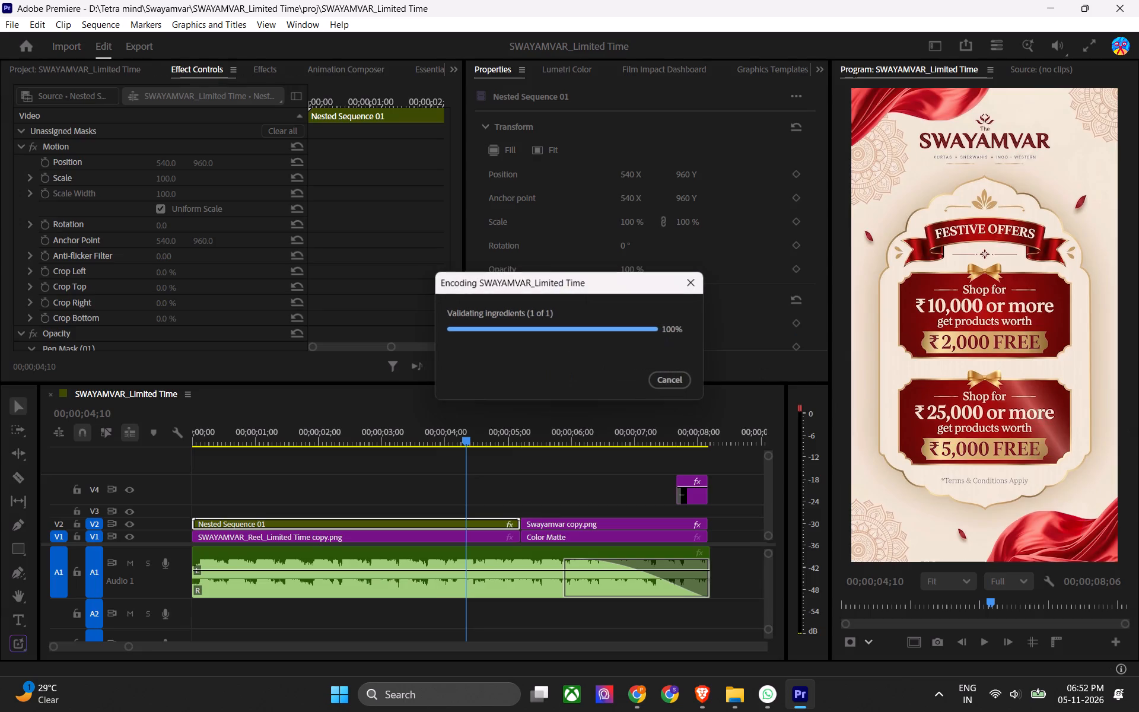
pyautogui.scroll(1, 588, 468)
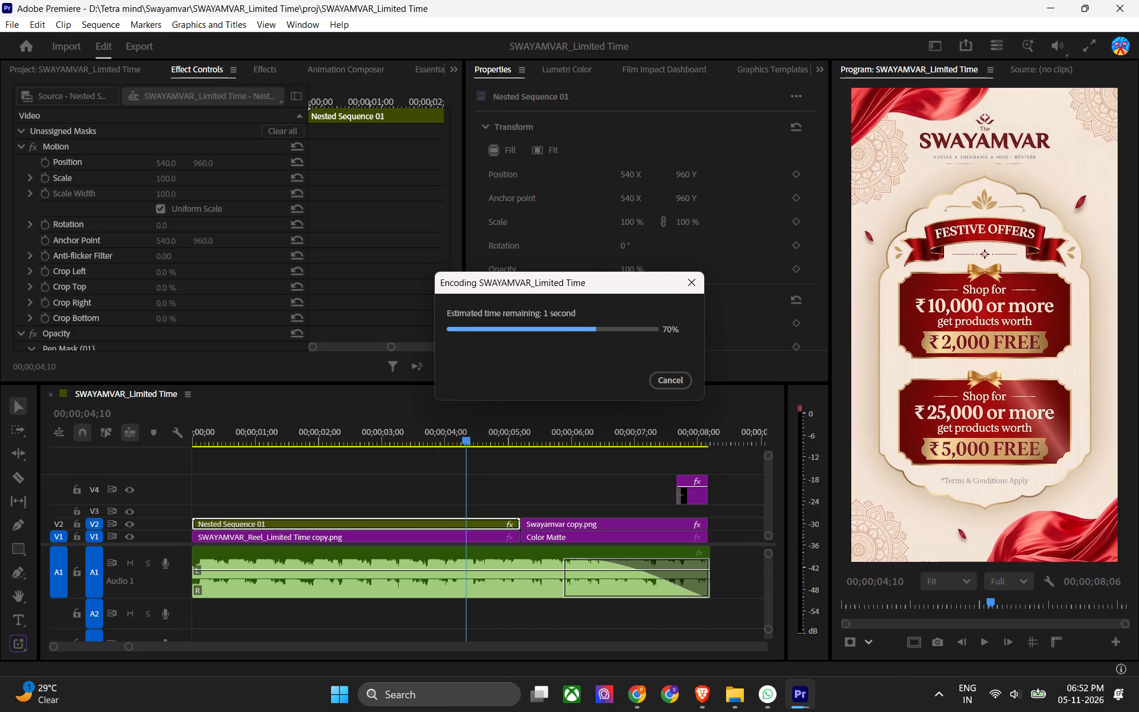
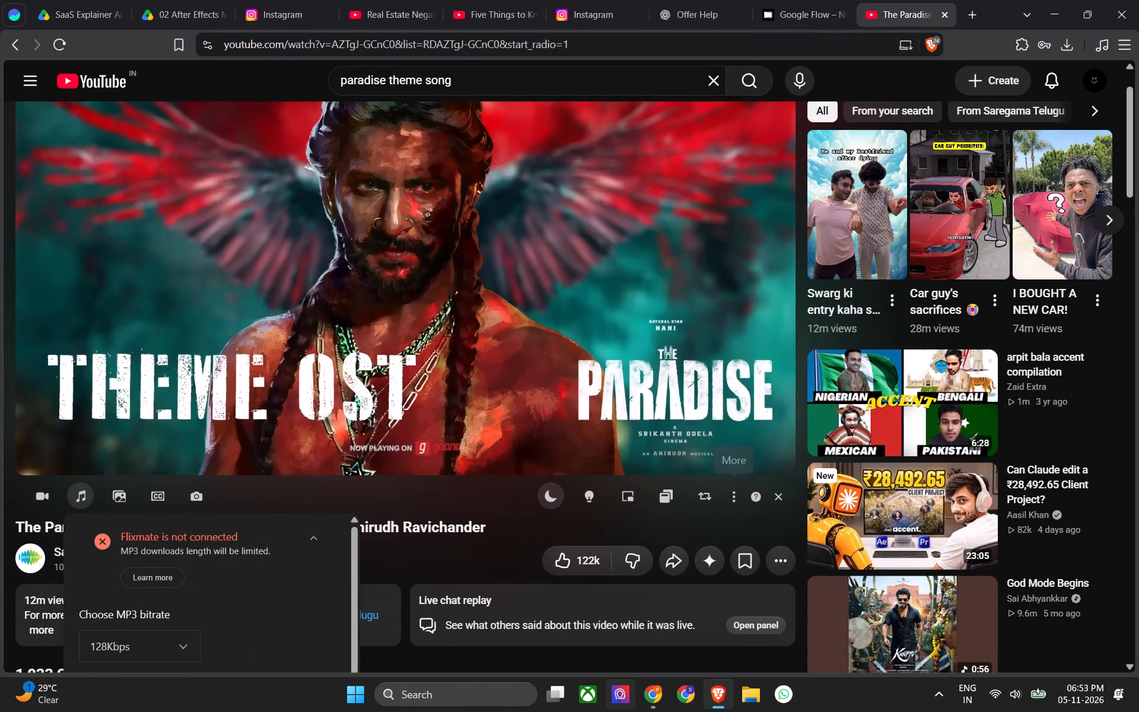
# Switch to the Chrome window and close the open browser windows to clear the desktop.
pyautogui.click(647, 708)
pyautogui.click(1138, 0)
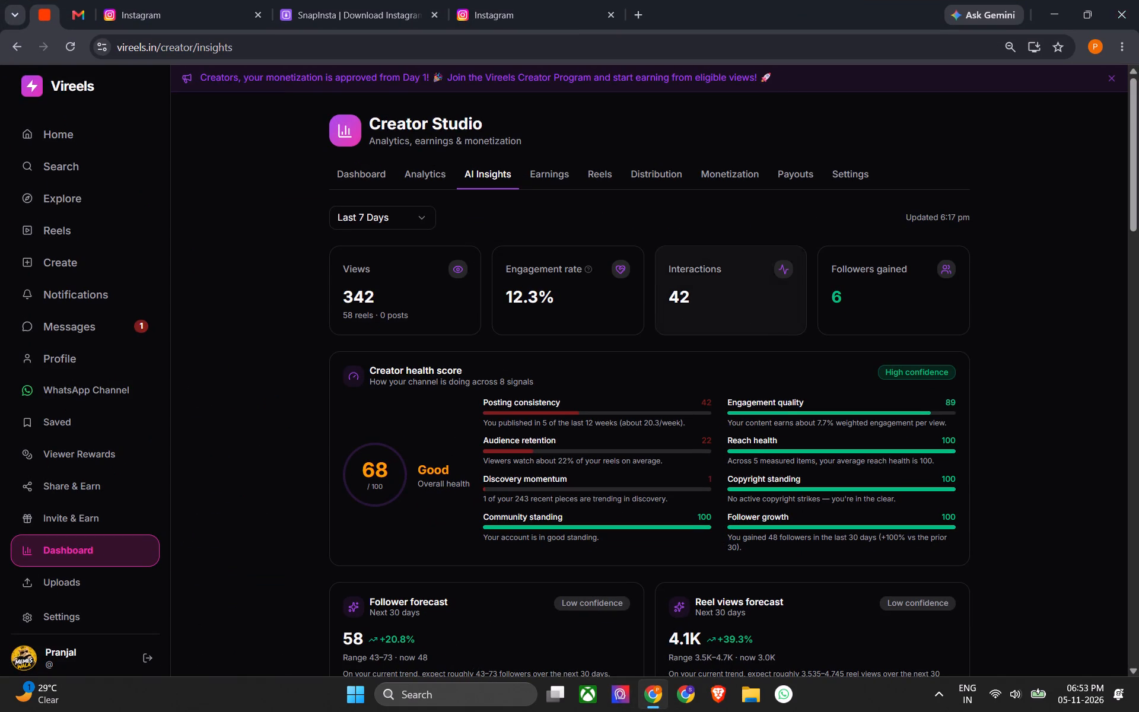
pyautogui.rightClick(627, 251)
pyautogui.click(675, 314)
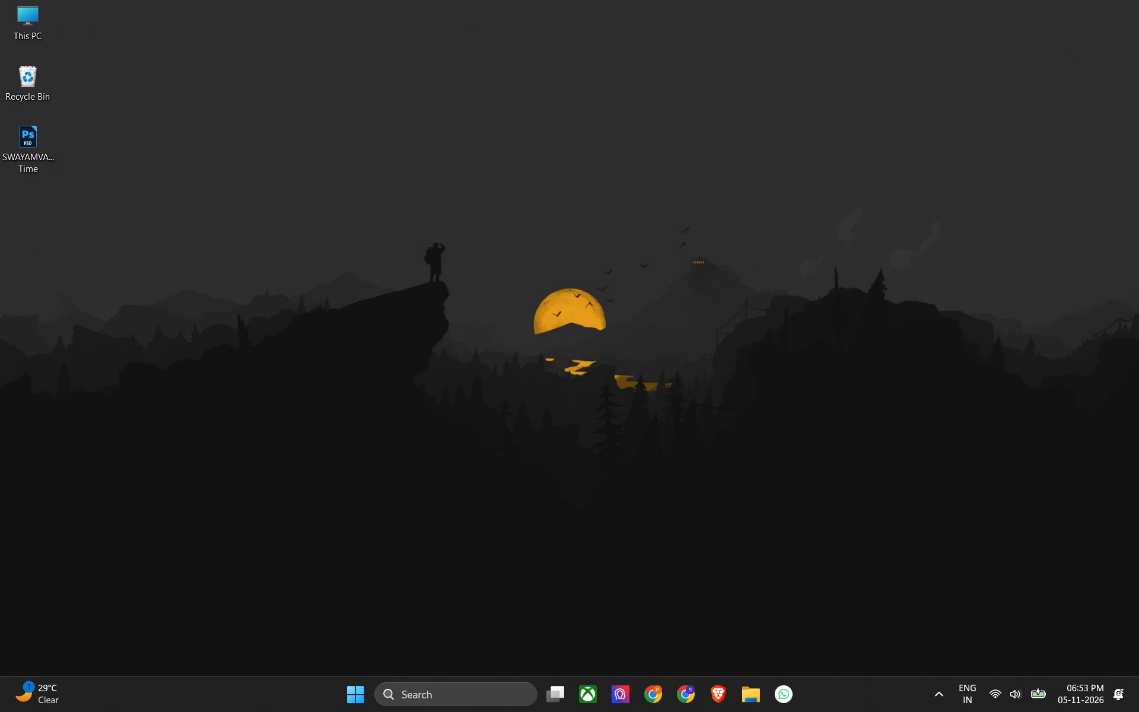